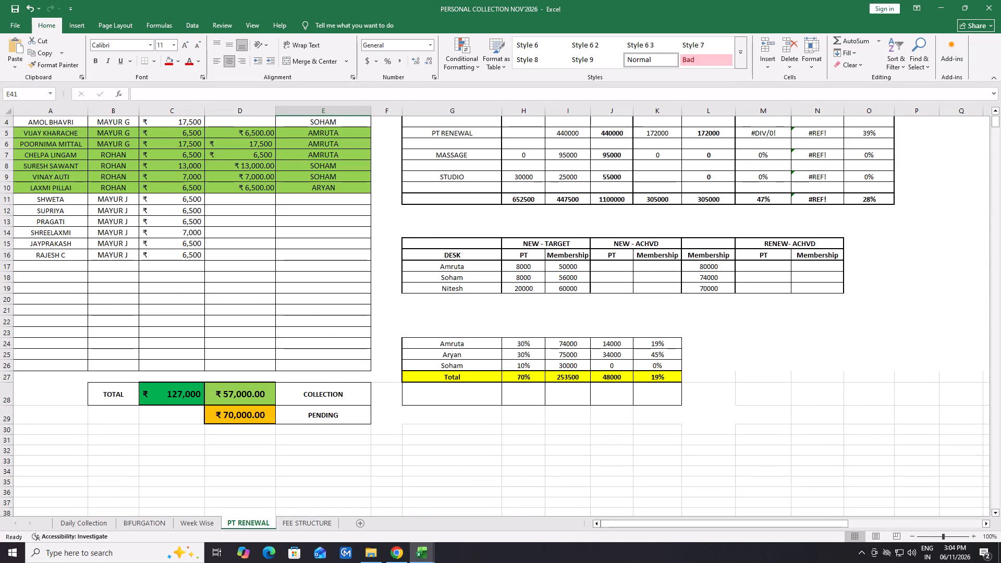
Add the members TABISH, PRAJAKTA, DISHA and RINA to the Member column in rows 17 to 20.
{"action": "left_click", "coordinate": [57, 267]}
{"action": "triple_click", "coordinate": [57, 267]}
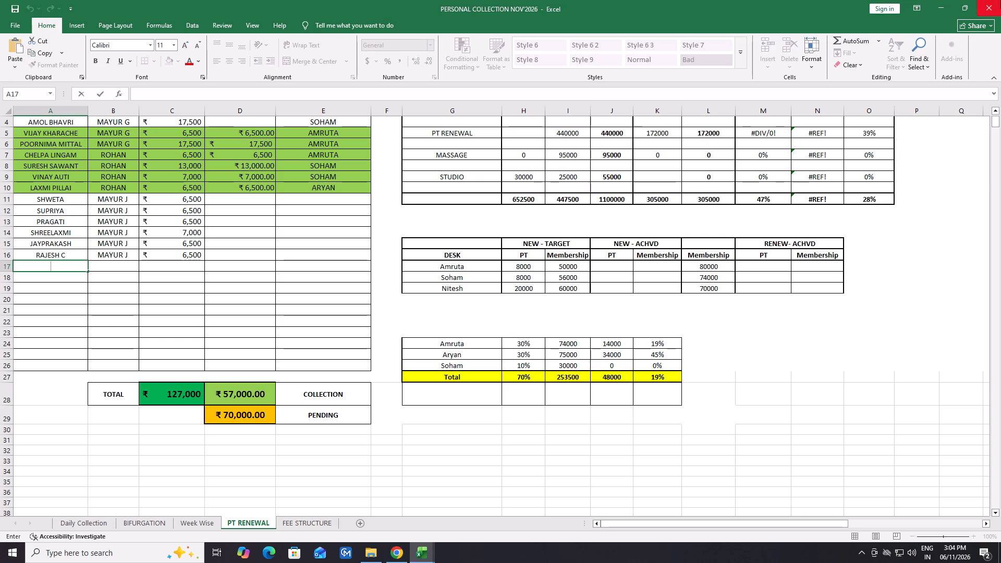
{"action": "type", "text": "TABISH"}
{"action": "key", "text": "space"}
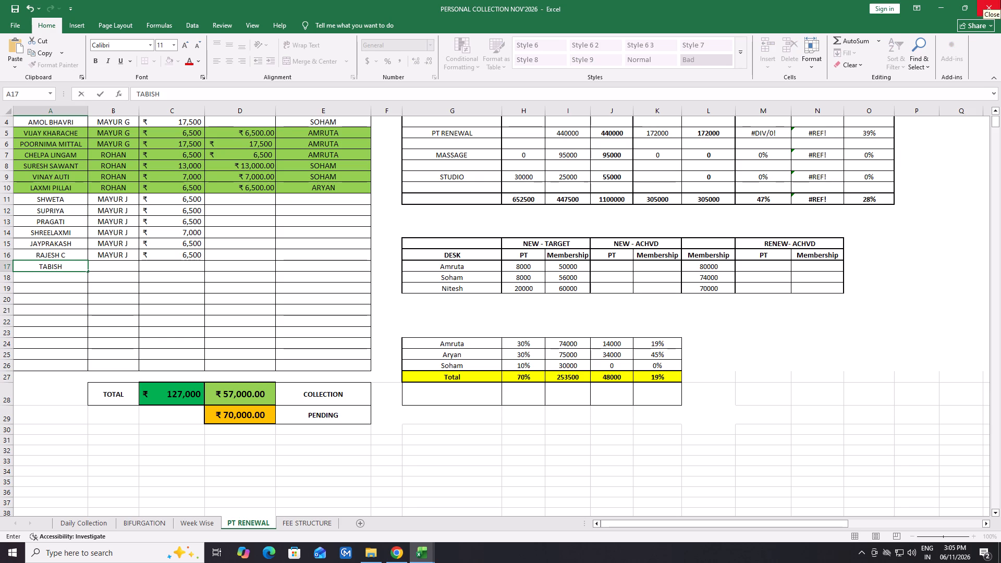
{"action": "double_click", "coordinate": [58, 281]}
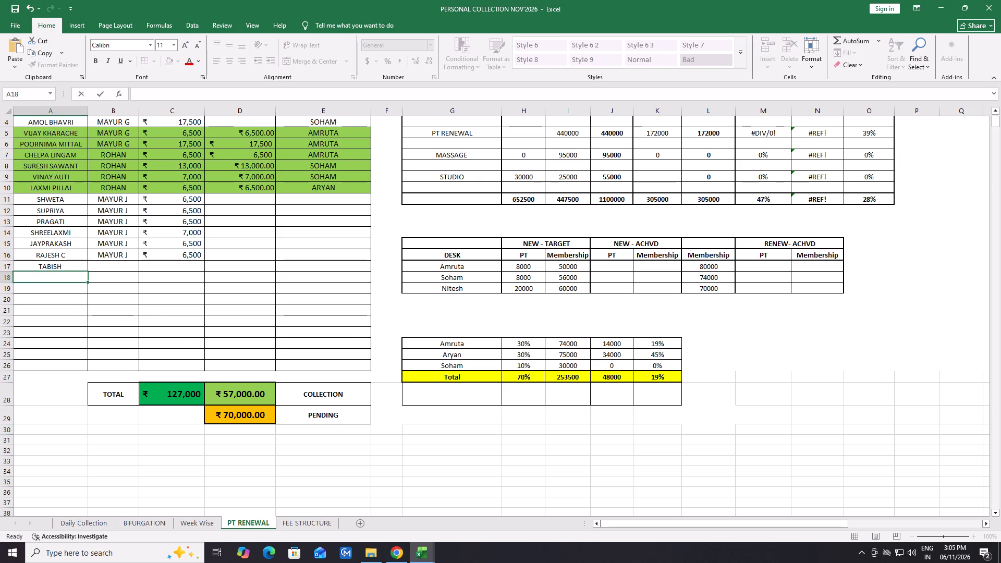
{"action": "type", "text": "PRA"}
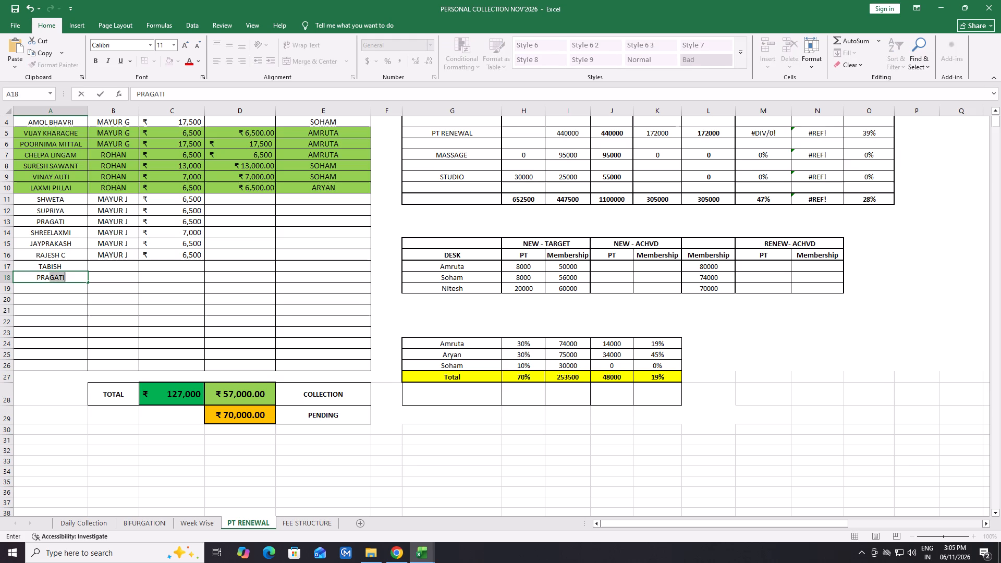
{"action": "type", "text": "JAKTA"}
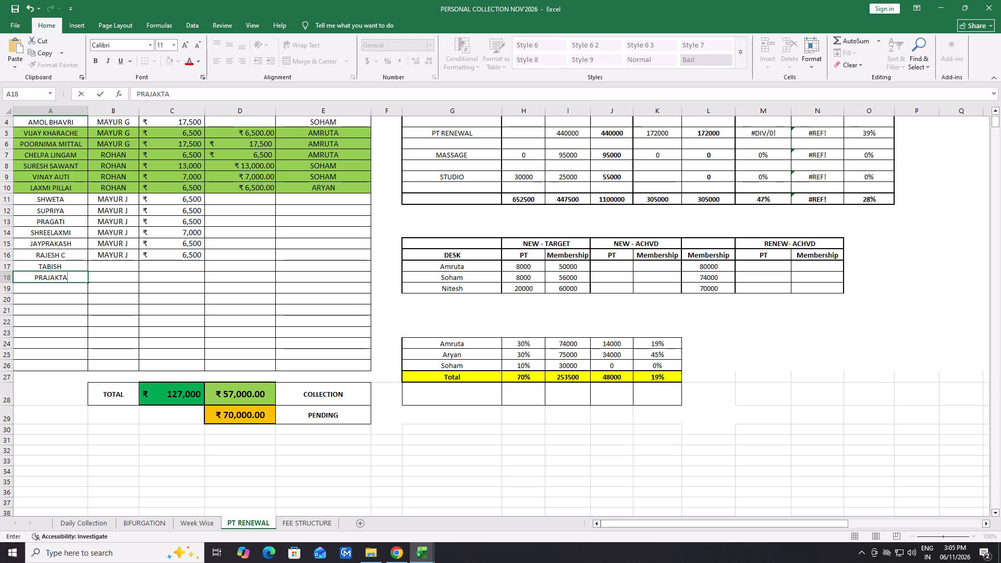
{"action": "left_click", "coordinate": [64, 286]}
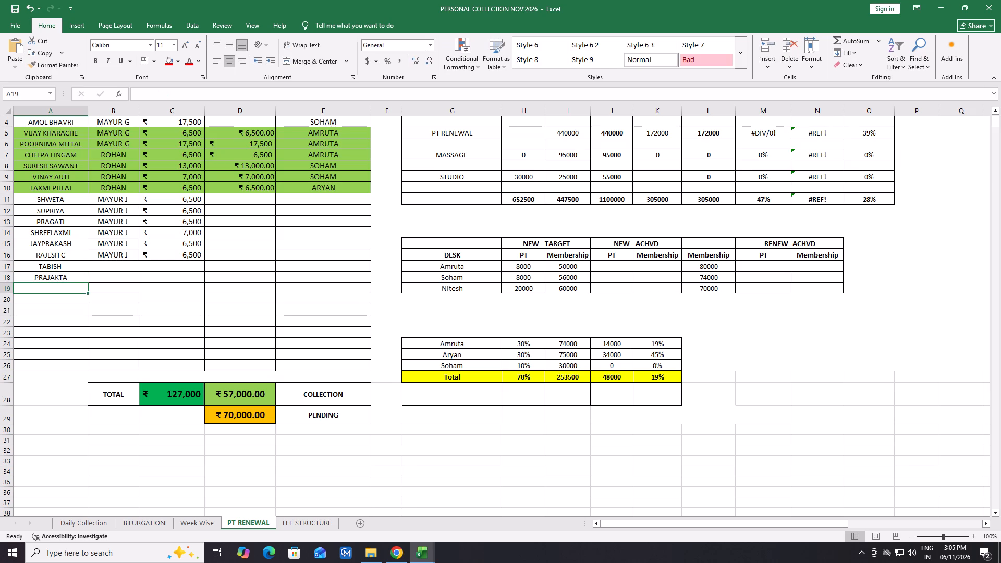
{"action": "type", "text": "DISHA"}
{"action": "left_click", "coordinate": [56, 301]}
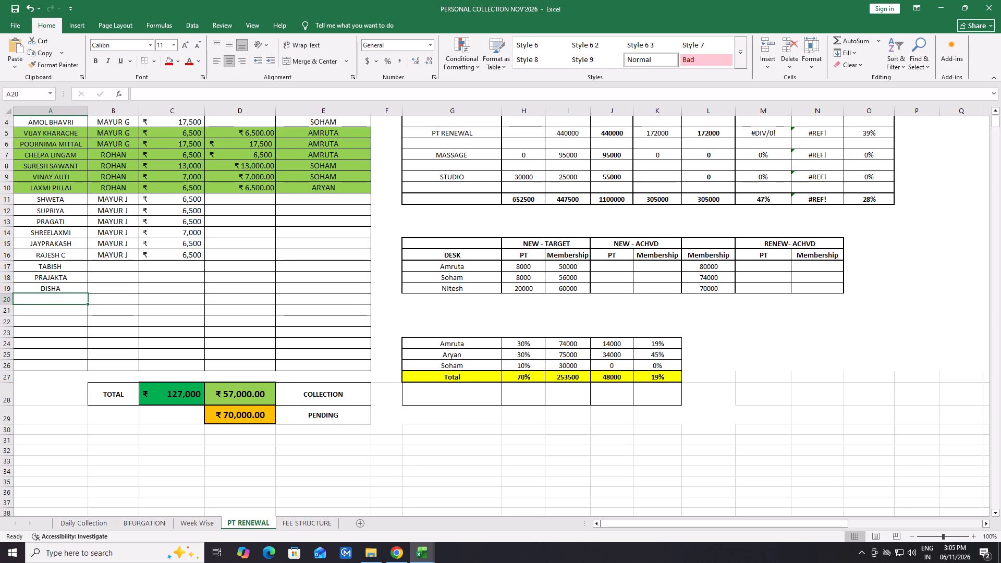
{"action": "type", "text": "RINA"}
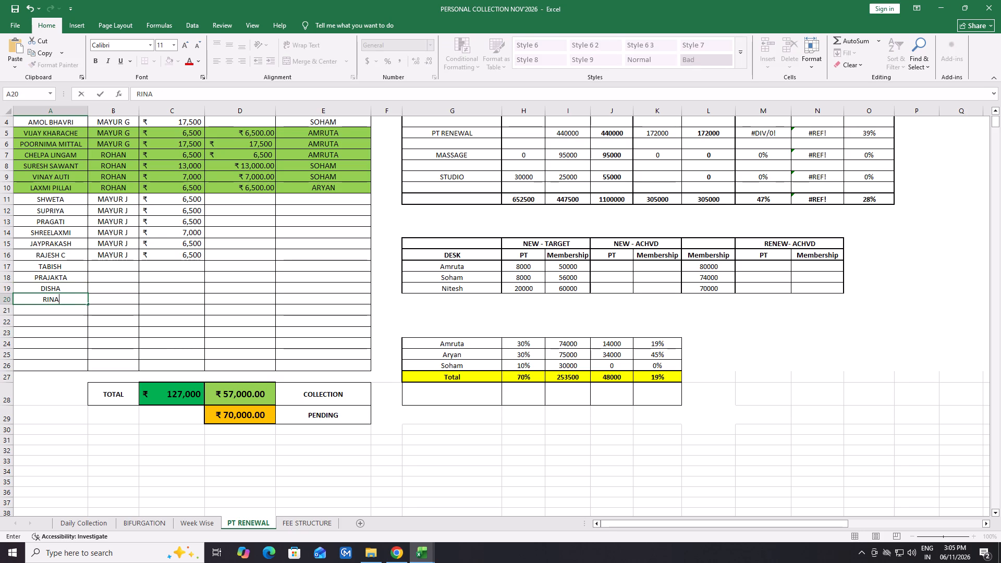
{"action": "left_click", "coordinate": [64, 313]}
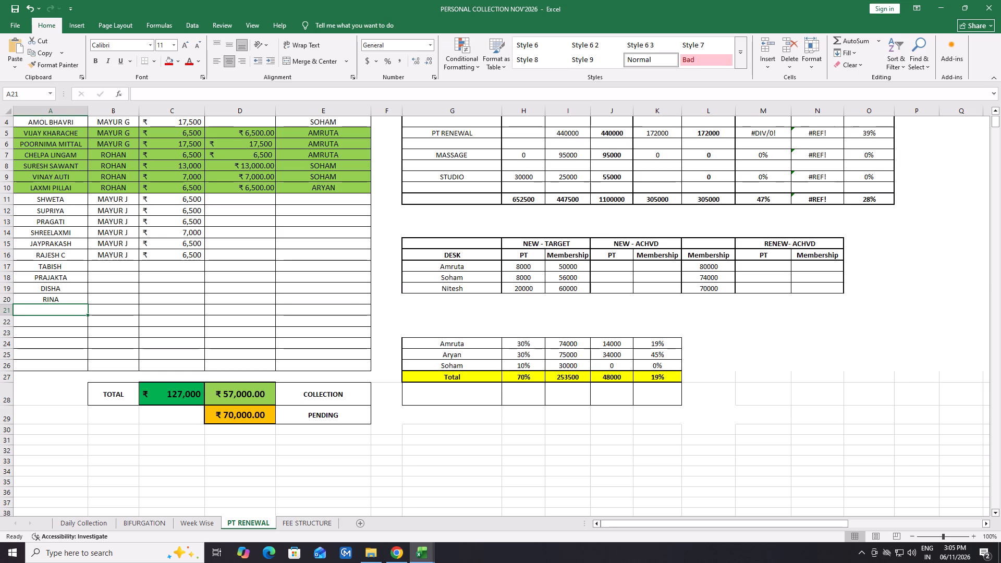
Assign ROHAN as trainer to the four new members in rows 17 to 20.
{"action": "double_click", "coordinate": [121, 270]}
{"action": "left_click", "coordinate": [117, 268]}
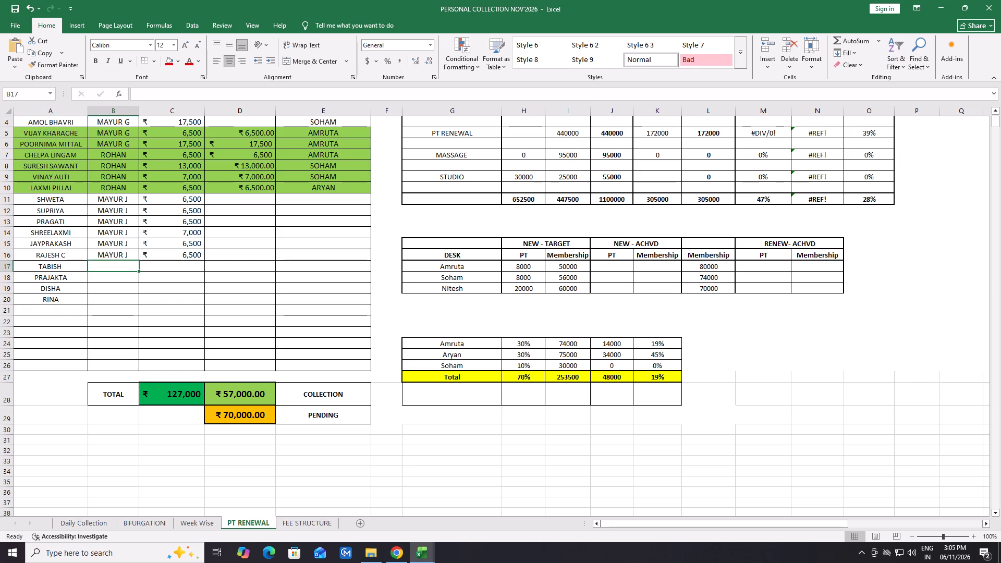
{"action": "type", "text": "ROHAN"}
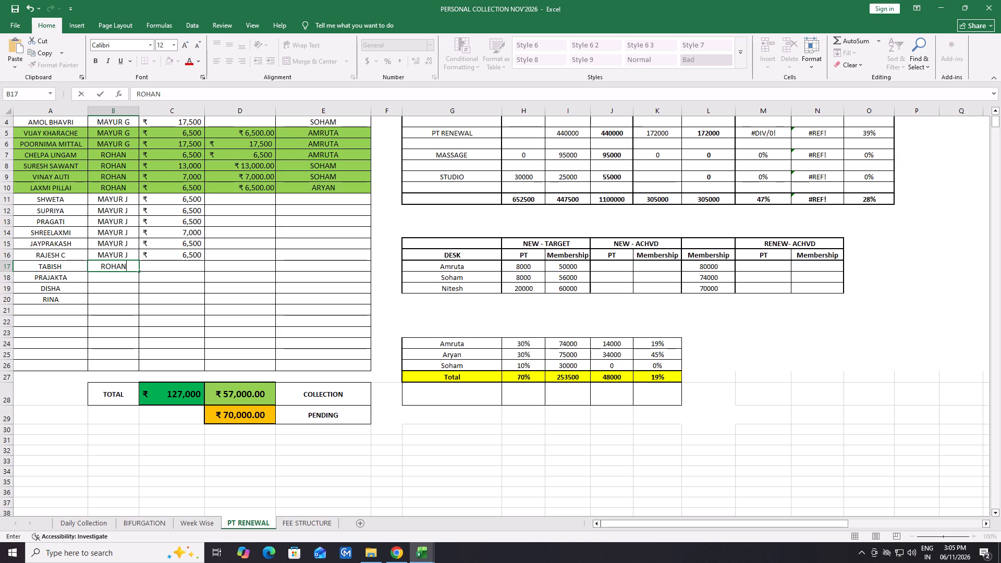
{"action": "left_click", "coordinate": [129, 277]}
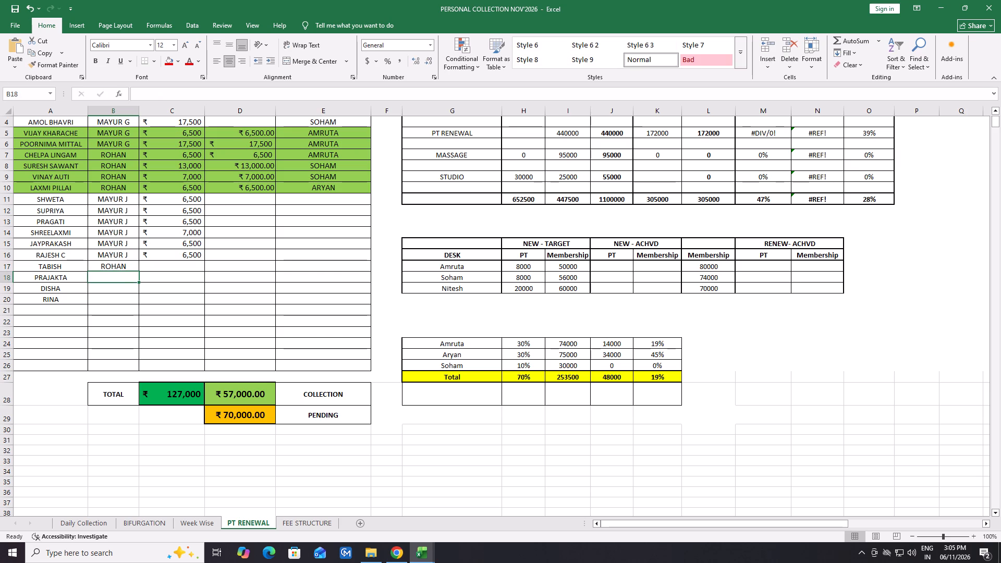
{"action": "key", "text": "ctrl+d"}
{"action": "left_click", "coordinate": [124, 287]}
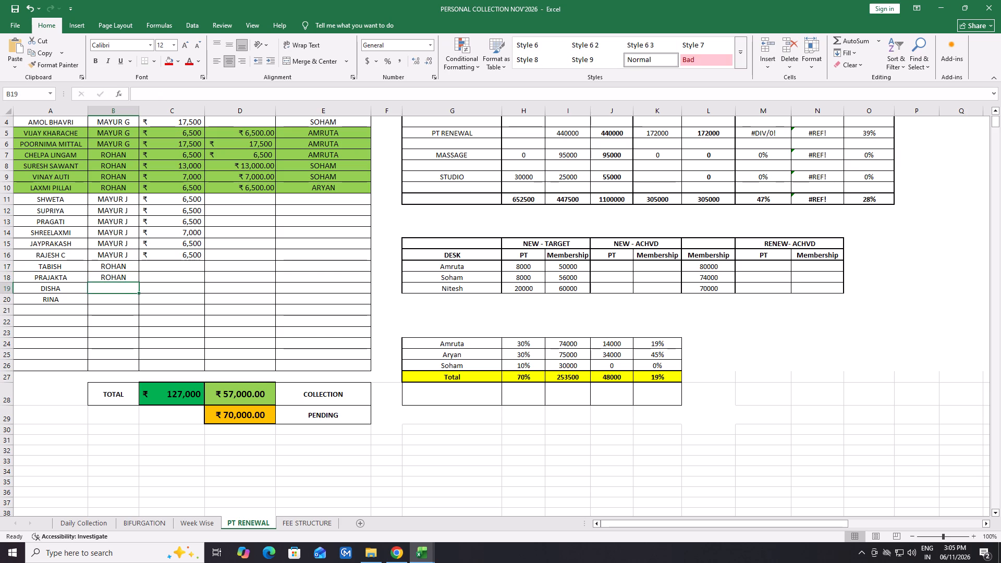
{"action": "key", "text": "ctrl+d"}
{"action": "double_click", "coordinate": [121, 298]}
{"action": "key", "text": "ctrl+d"}
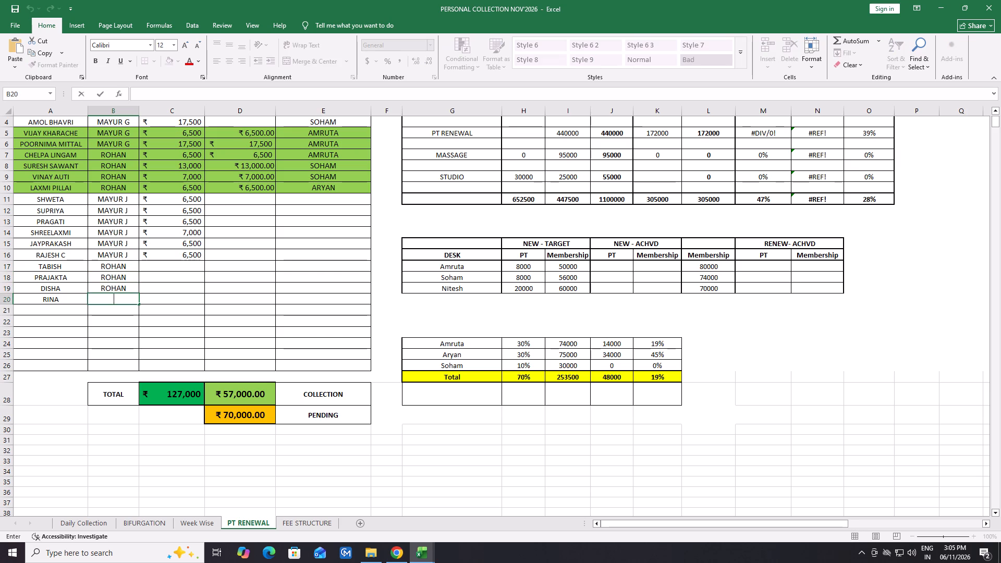
{"action": "left_click", "coordinate": [146, 328]}
{"action": "left_click", "coordinate": [116, 300]}
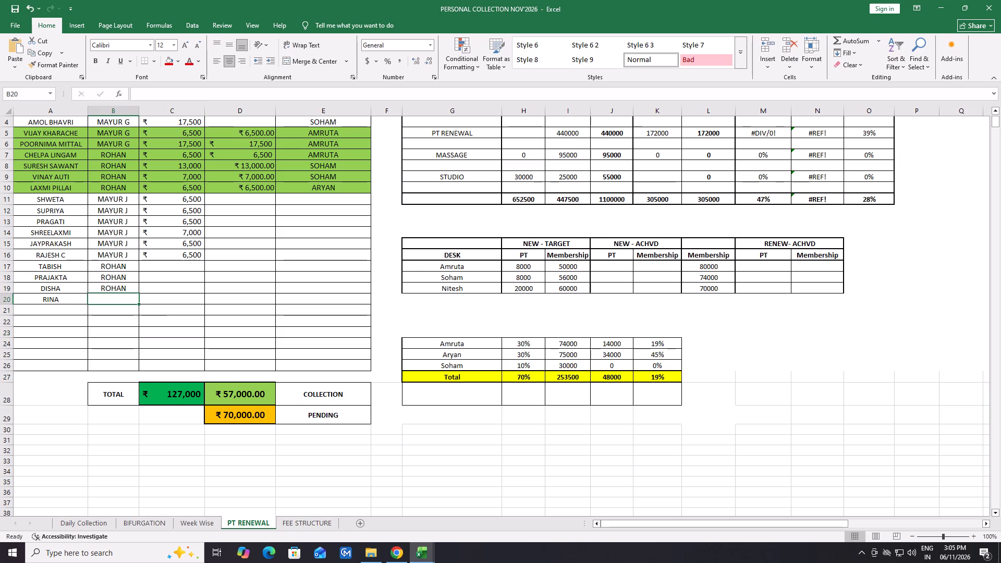
{"action": "key", "text": "ctrl+d"}
Enter the amounts 7000 for TABISH, 7000 for PRAJAKTA, 6500 for DISHA and 6500 for RINA.
{"action": "left_click", "coordinate": [185, 265]}
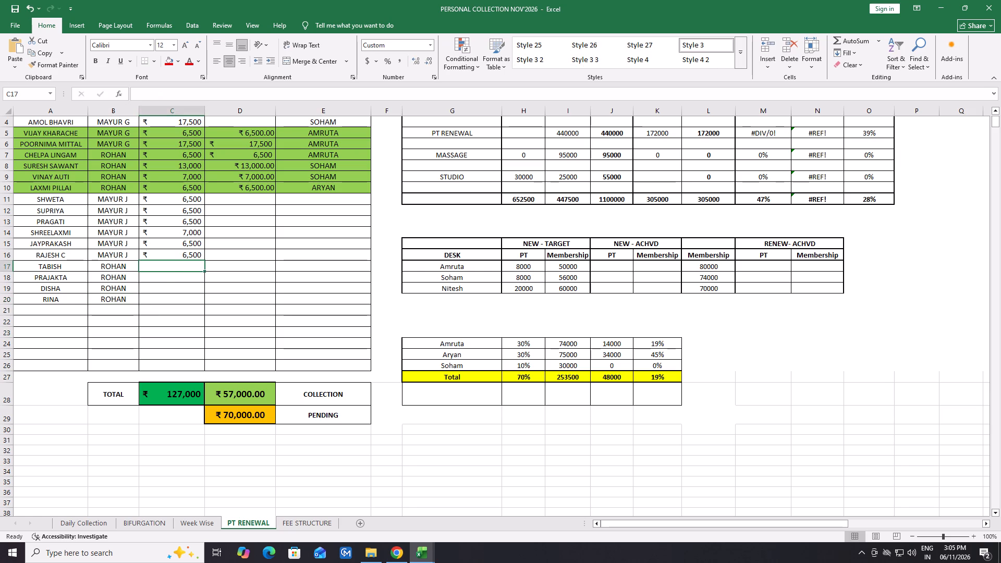
{"action": "type", "text": "7000"}
{"action": "key", "text": "Down"}
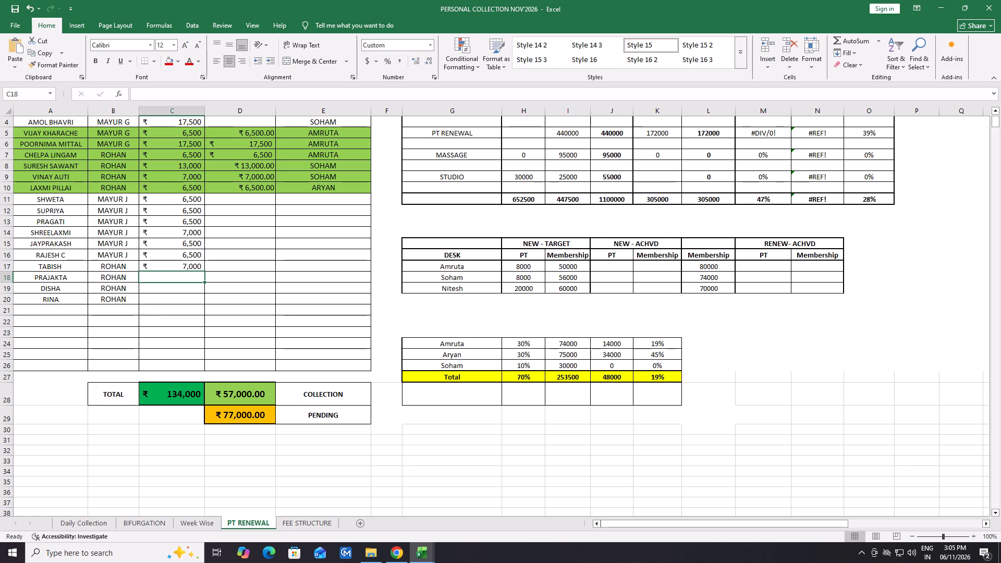
{"action": "type", "text": "7000"}
{"action": "key", "text": "Right"}
{"action": "key", "text": "Down"}
{"action": "key", "text": "Left"}
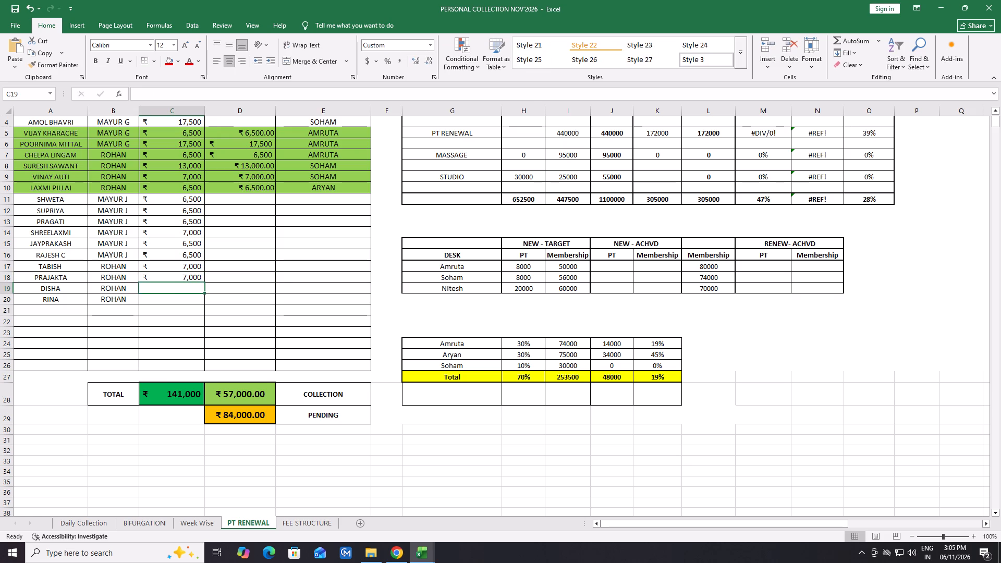
{"action": "type", "text": "6500"}
{"action": "key", "text": "Down"}
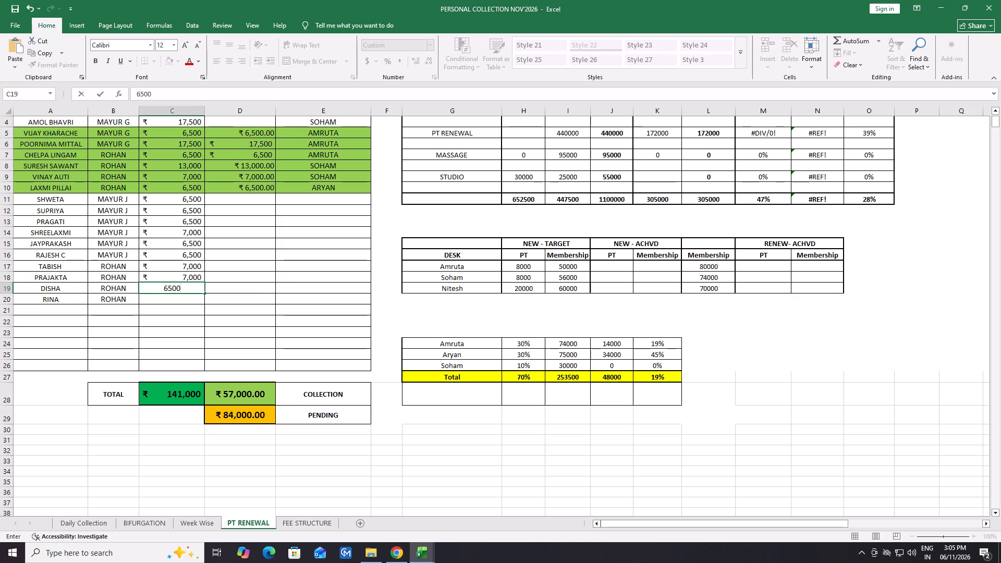
{"action": "type", "text": "6500"}
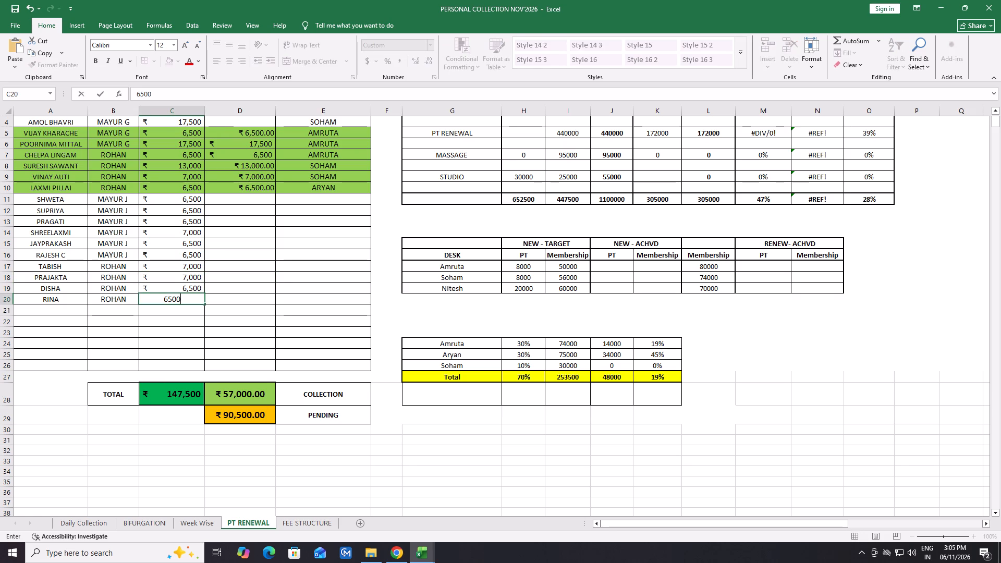
{"action": "key", "text": "Down"}
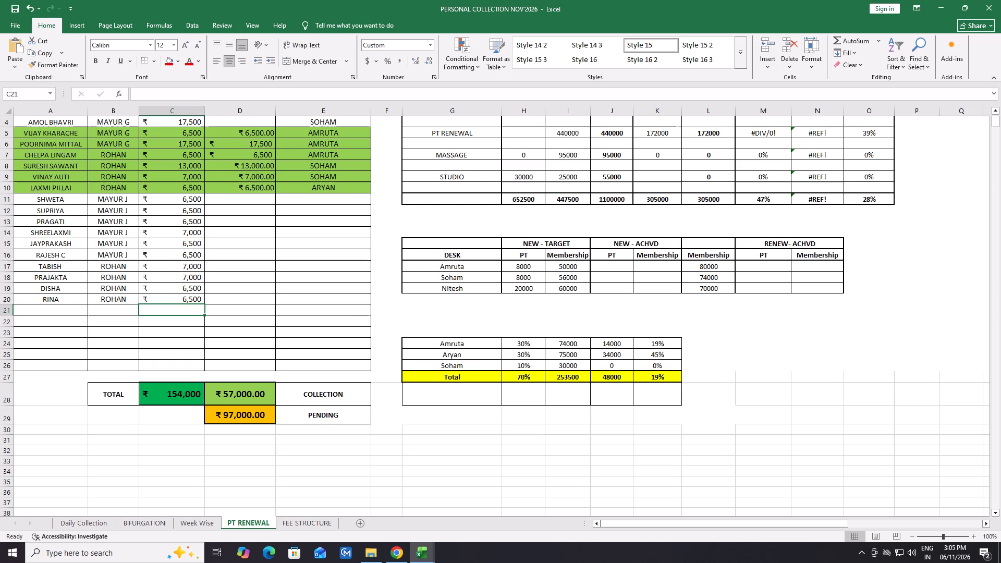
Look over the whole member list with its collection and pending totals and the neighbouring target tables.
{"action": "scroll", "coordinate": [233, 201], "scroll_direction": "up", "scroll_amount": 3}
{"action": "scroll", "coordinate": [233, 201], "scroll_direction": "down", "scroll_amount": 2}
{"action": "scroll", "coordinate": [233, 201], "scroll_direction": "up", "scroll_amount": 2}
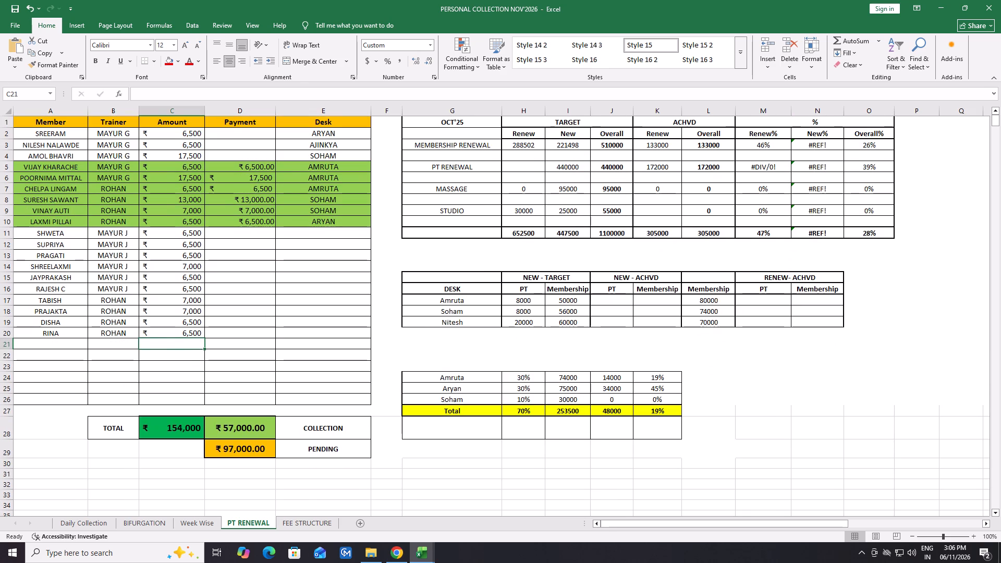
{"action": "scroll", "coordinate": [322, 235], "scroll_direction": "up", "scroll_amount": 3}
{"action": "scroll", "coordinate": [295, 403], "scroll_direction": "down", "scroll_amount": 3}
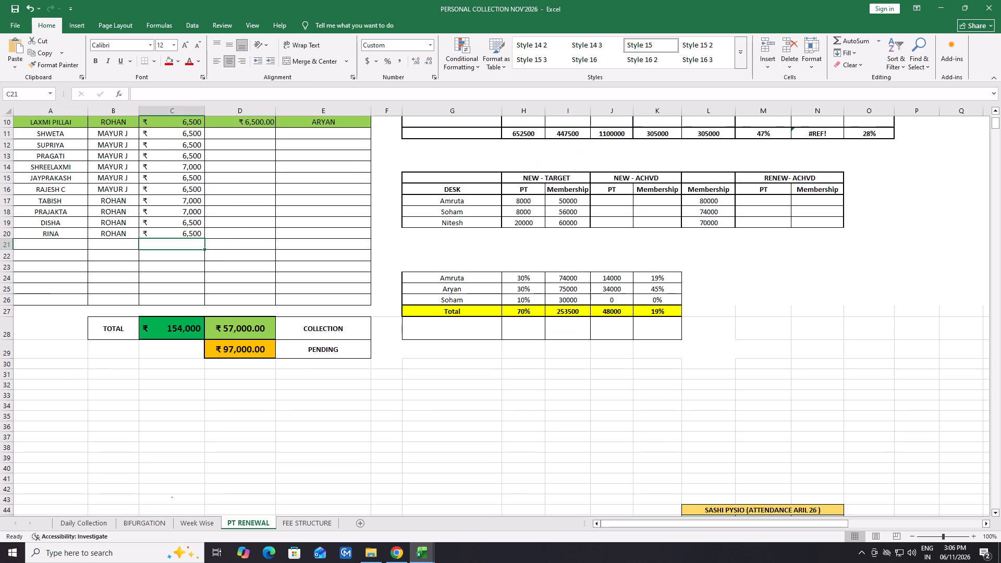
{"action": "scroll", "coordinate": [295, 403], "scroll_direction": "up", "scroll_amount": 3}
{"action": "scroll", "coordinate": [295, 403], "scroll_direction": "down", "scroll_amount": 4}
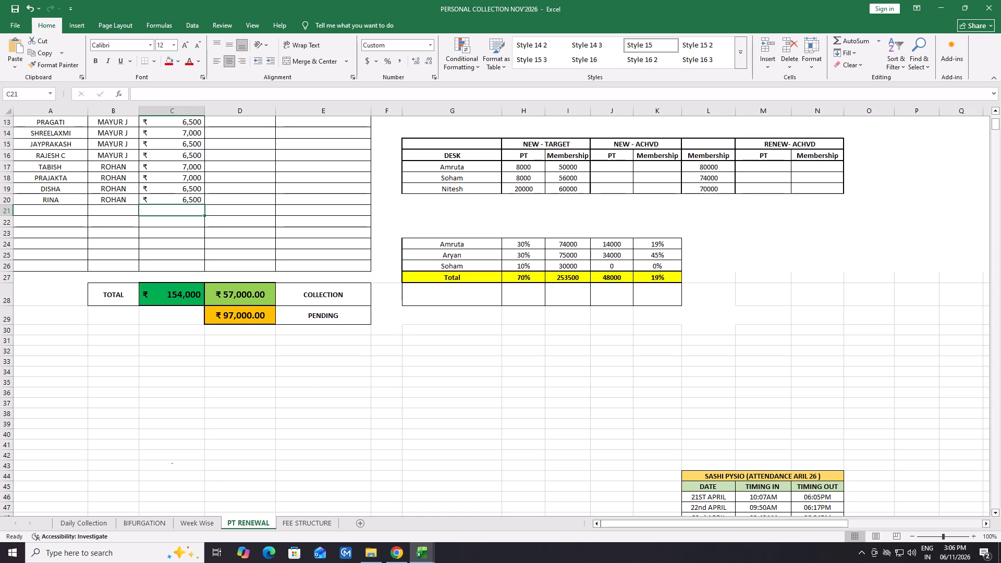
{"action": "scroll", "coordinate": [295, 403], "scroll_direction": "up", "scroll_amount": 3}
{"action": "scroll", "coordinate": [367, 132], "scroll_direction": "up", "scroll_amount": 4}
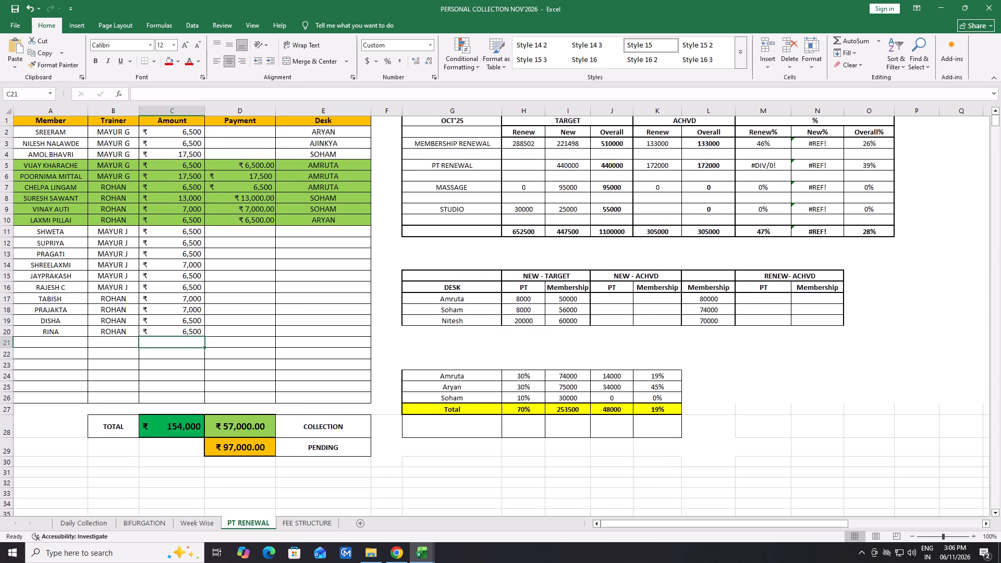
Turn on filtering for the member table and filter the Desk column to show only SOHAM.
{"action": "left_click", "coordinate": [347, 118]}
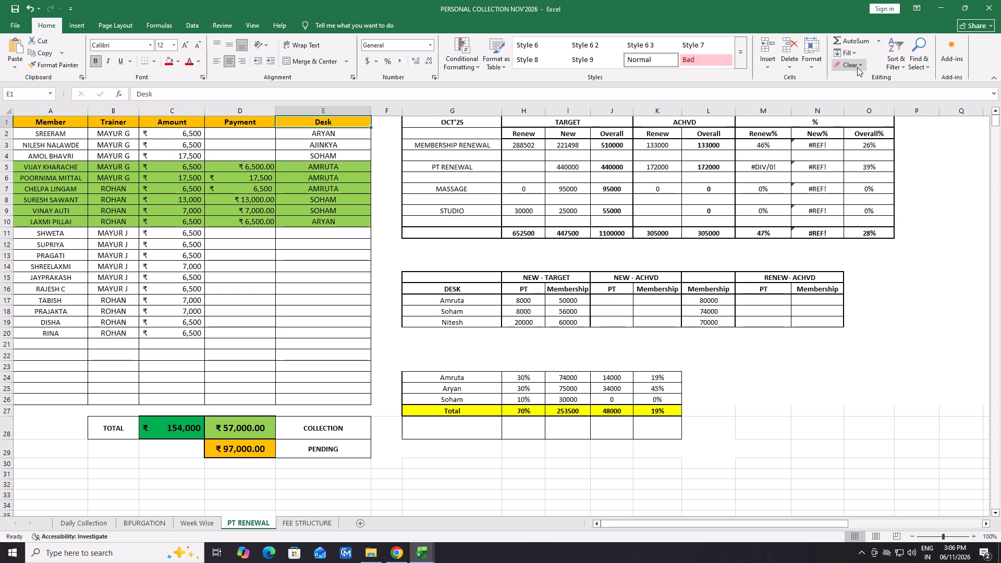
{"action": "left_click", "coordinate": [889, 56]}
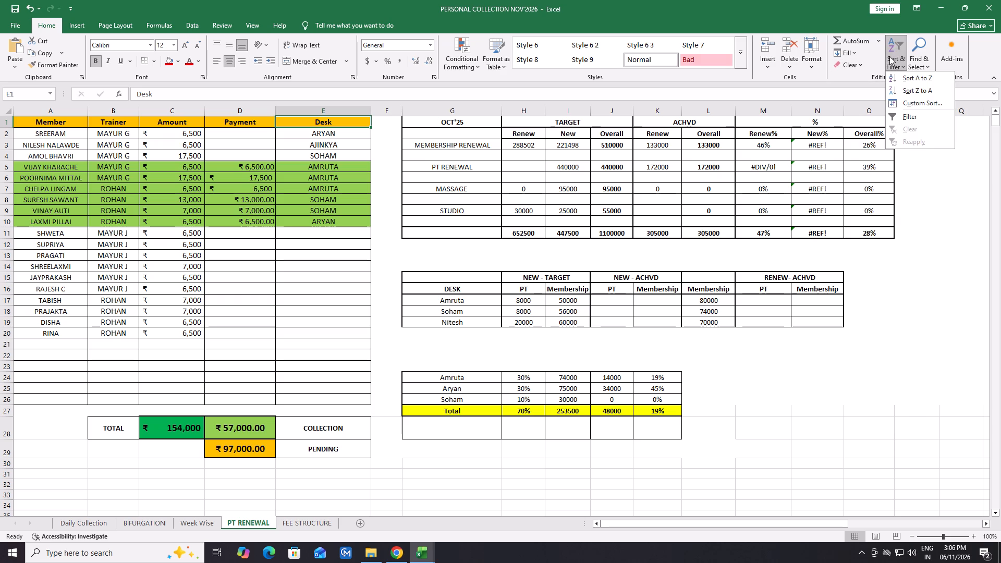
{"action": "left_click", "coordinate": [920, 115]}
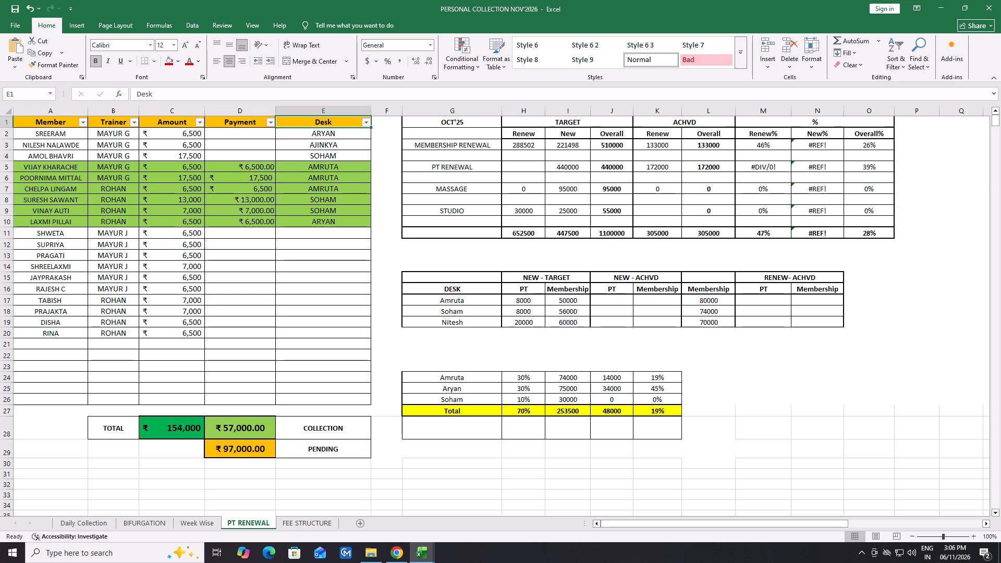
{"action": "left_click", "coordinate": [368, 121]}
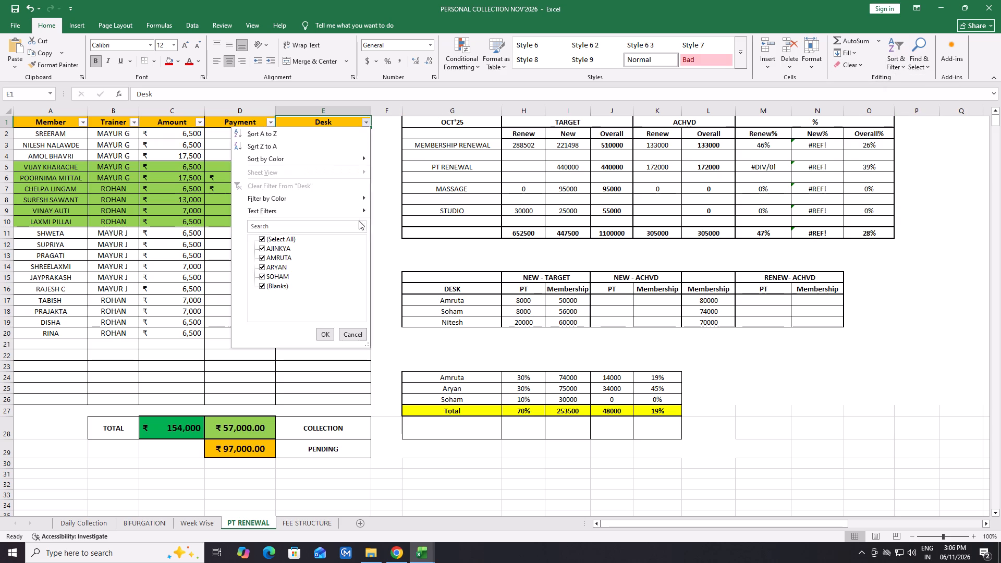
{"action": "left_click", "coordinate": [280, 240]}
{"action": "left_click", "coordinate": [289, 272]}
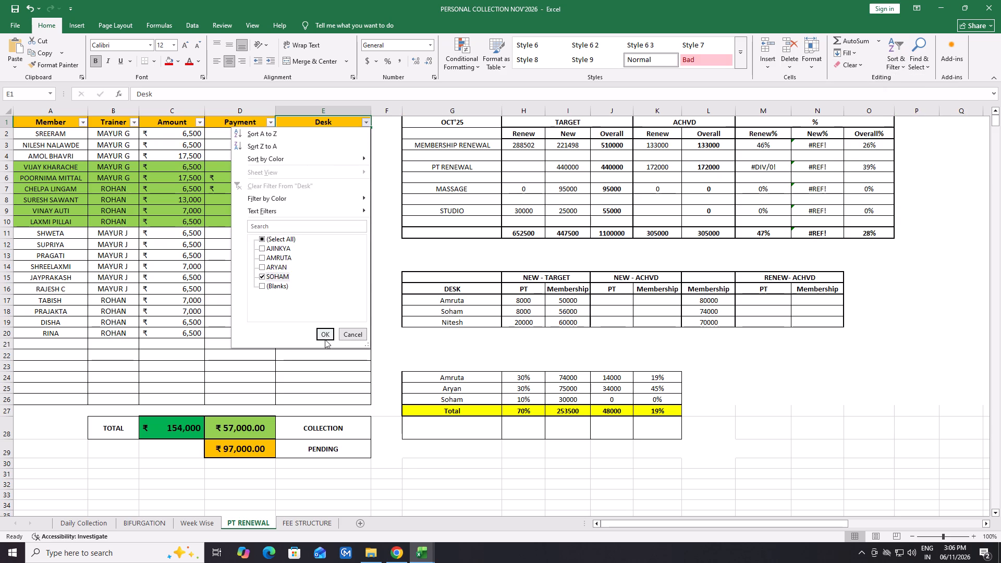
{"action": "double_click", "coordinate": [325, 337]}
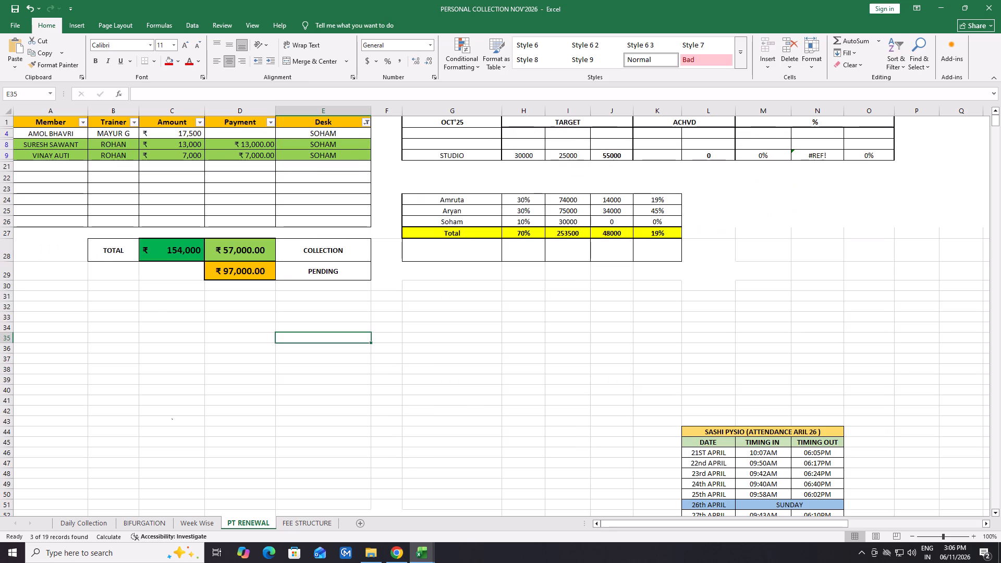
Examine the amounts of the members listed under the SOHAM desk.
{"action": "double_click", "coordinate": [195, 133], "text": "ctrl"}
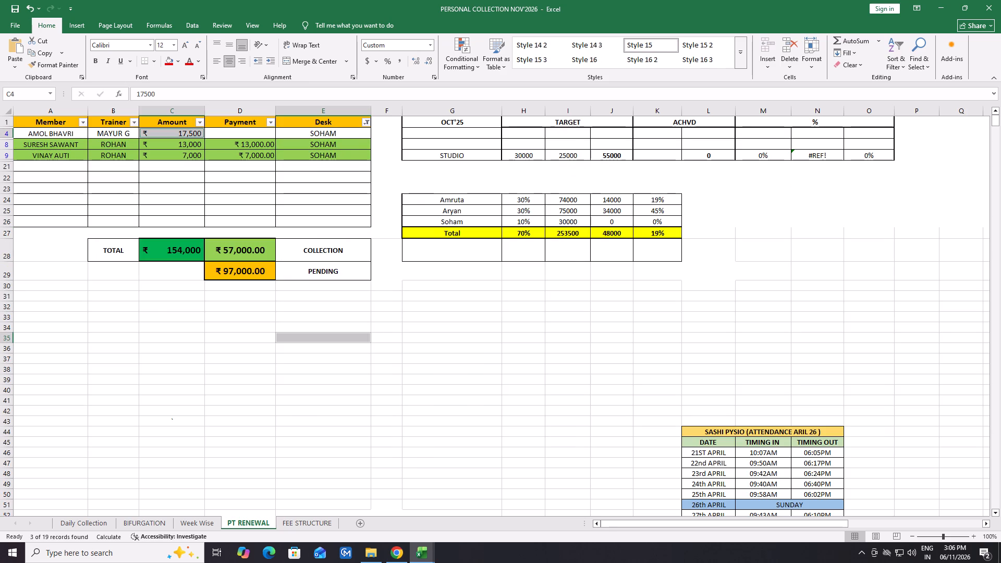
{"action": "left_click", "coordinate": [263, 169]}
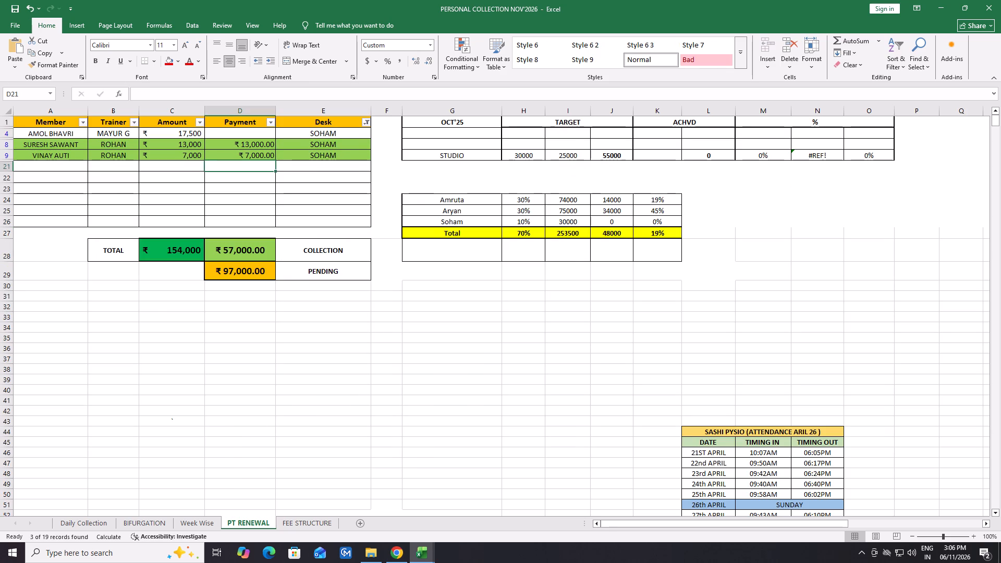
{"action": "left_click", "coordinate": [185, 134]}
{"action": "left_click_drag", "start_coordinate": [181, 144], "coordinate": [184, 155]}
{"action": "double_click", "coordinate": [249, 174]}
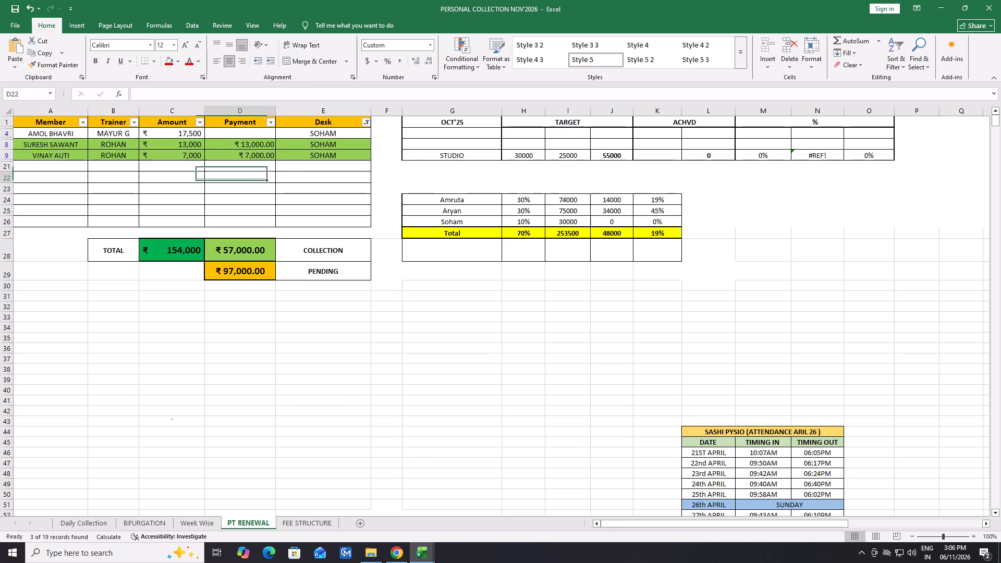
Select all three amounts under the SOHAM desk together to check their combined sum.
{"action": "double_click", "coordinate": [187, 134]}
{"action": "left_click", "coordinate": [184, 146]}
{"action": "left_click", "coordinate": [187, 153]}
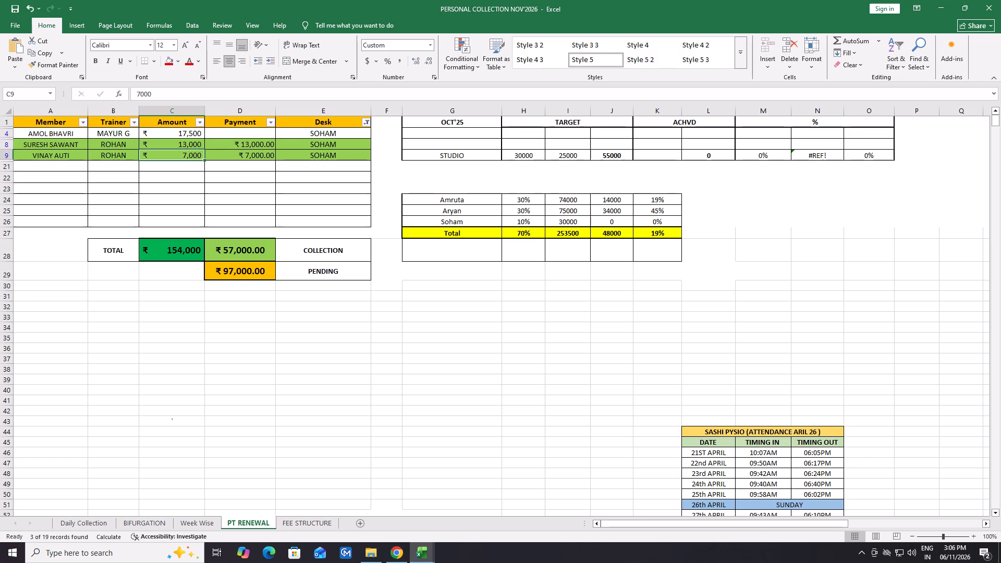
{"action": "left_click", "coordinate": [265, 177]}
{"action": "left_click", "coordinate": [187, 131]}
{"action": "left_click_drag", "start_coordinate": [186, 132], "coordinate": [185, 140]}
{"action": "left_click_drag", "start_coordinate": [186, 148], "coordinate": [186, 156]}
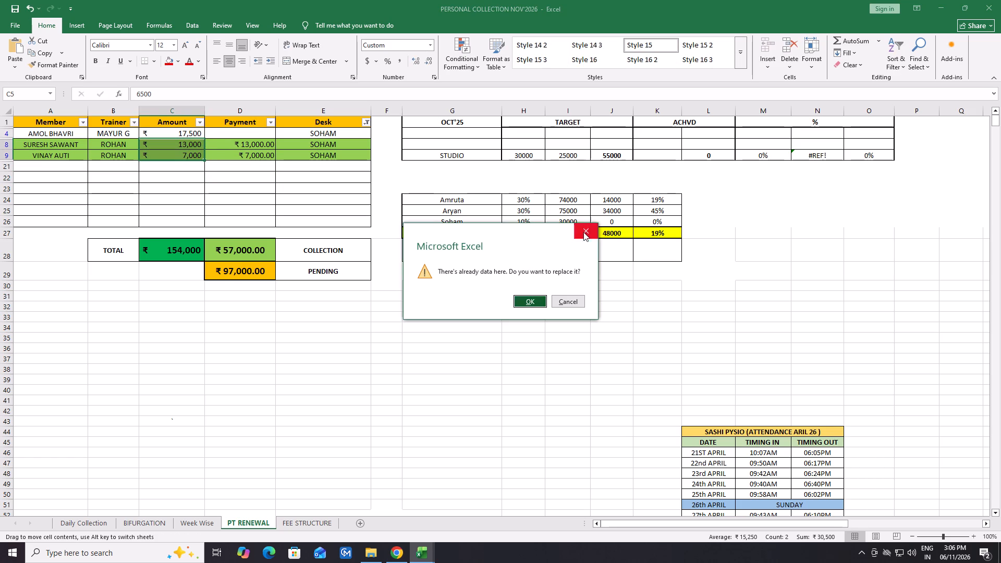
{"action": "left_click", "coordinate": [584, 231]}
{"action": "left_click", "coordinate": [246, 200]}
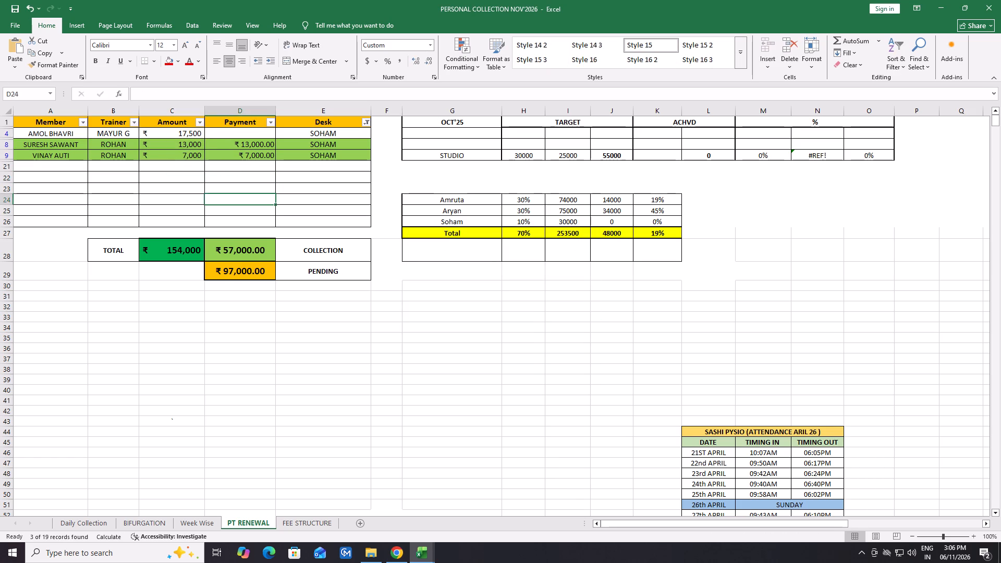
{"action": "left_click", "coordinate": [191, 134]}
{"action": "left_click_drag", "start_coordinate": [187, 138], "coordinate": [188, 146]}
{"action": "double_click", "coordinate": [191, 154]}
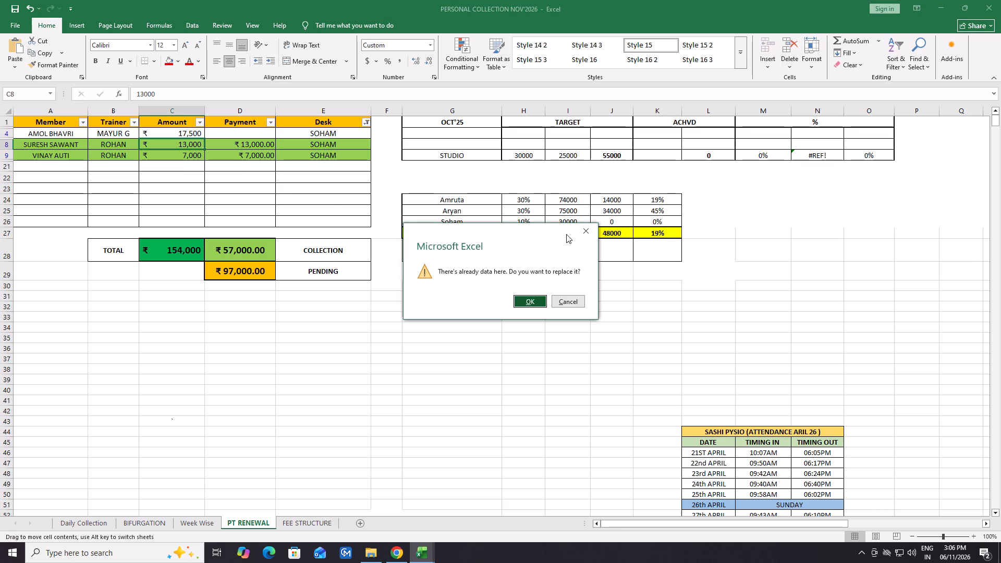
{"action": "left_click", "coordinate": [577, 230]}
{"action": "left_click", "coordinate": [238, 353]}
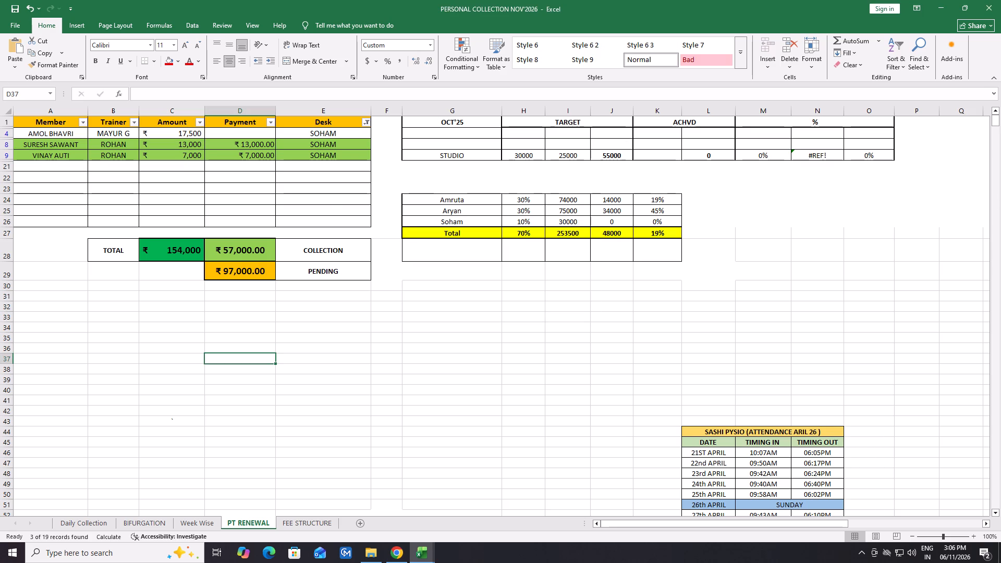
{"action": "left_click", "coordinate": [184, 132]}
{"action": "left_click_drag", "start_coordinate": [179, 136], "coordinate": [176, 150]}
{"action": "left_click", "coordinate": [176, 150]}
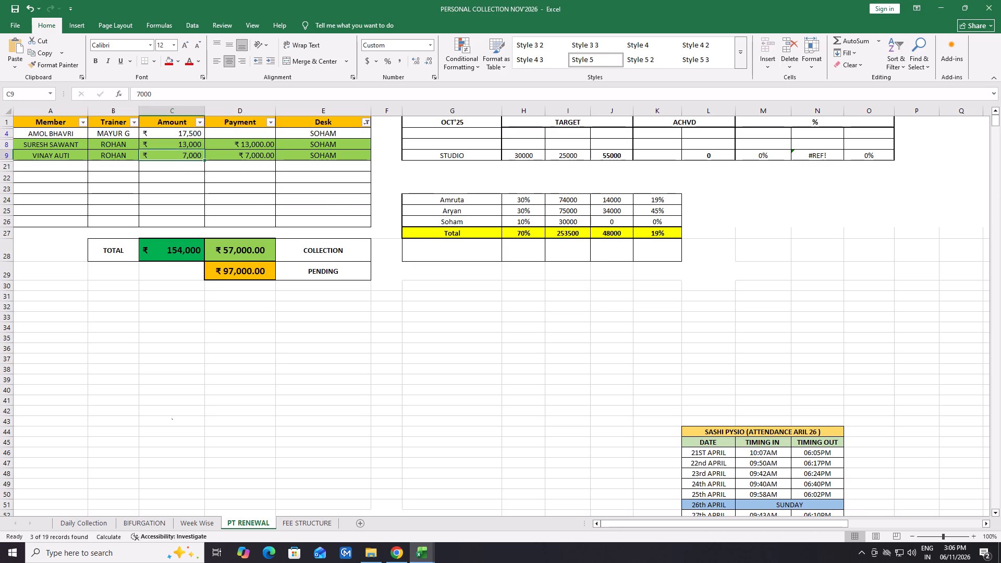
{"action": "left_click", "coordinate": [190, 132]}
{"action": "left_click_drag", "start_coordinate": [190, 132], "coordinate": [188, 142]}
{"action": "double_click", "coordinate": [219, 207]}
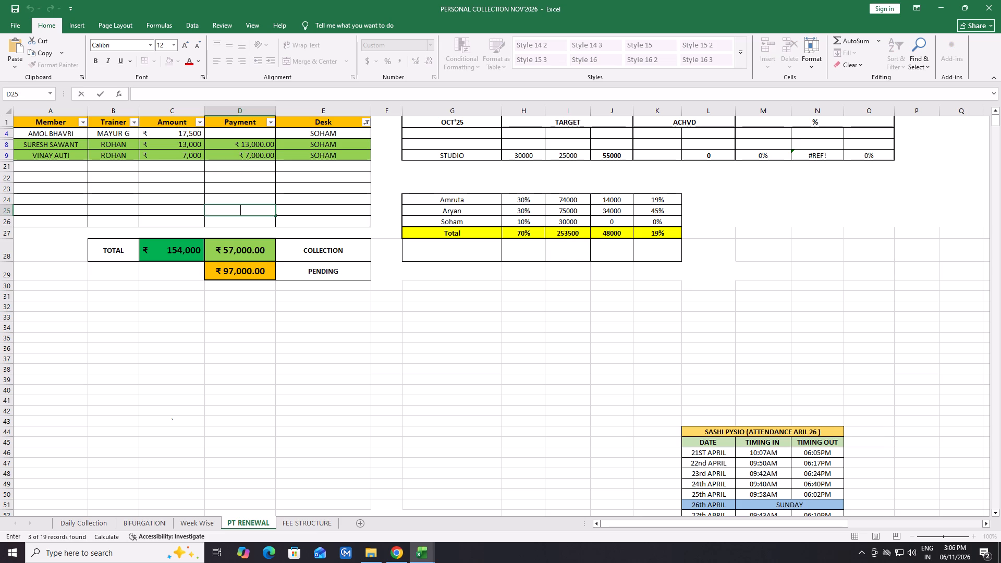
{"action": "double_click", "coordinate": [195, 134]}
{"action": "left_click_drag", "start_coordinate": [195, 137], "coordinate": [196, 156]}
{"action": "left_click", "coordinate": [237, 194]}
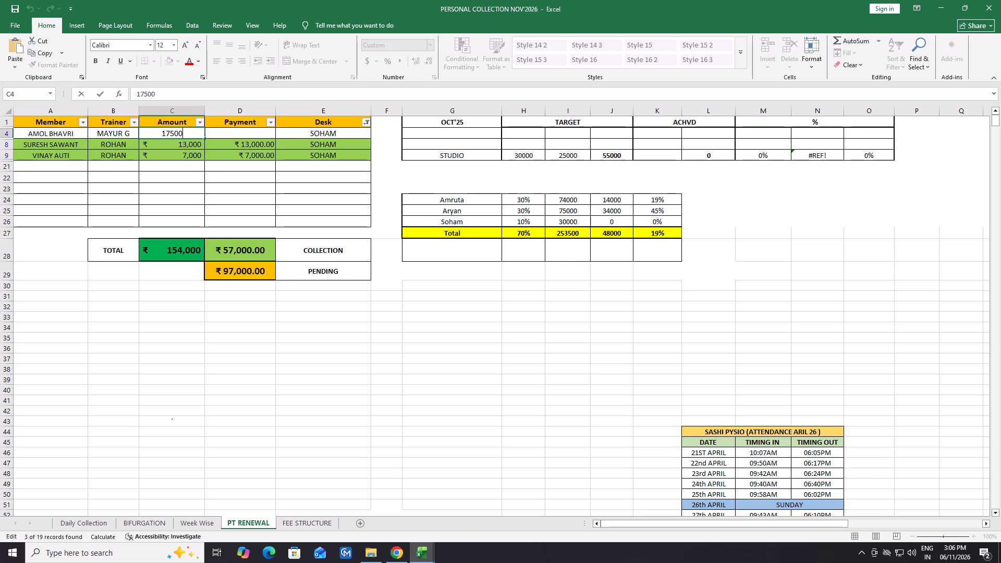
{"action": "left_click_drag", "start_coordinate": [187, 132], "coordinate": [190, 155]}
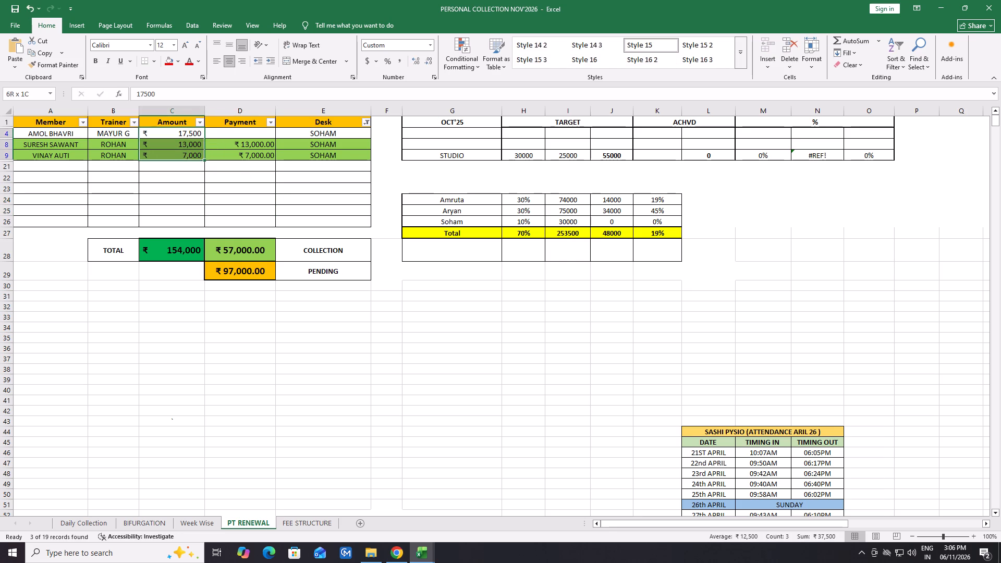
{"action": "left_click_drag", "start_coordinate": [190, 155], "coordinate": [190, 156]}
{"action": "left_click", "coordinate": [190, 156]}
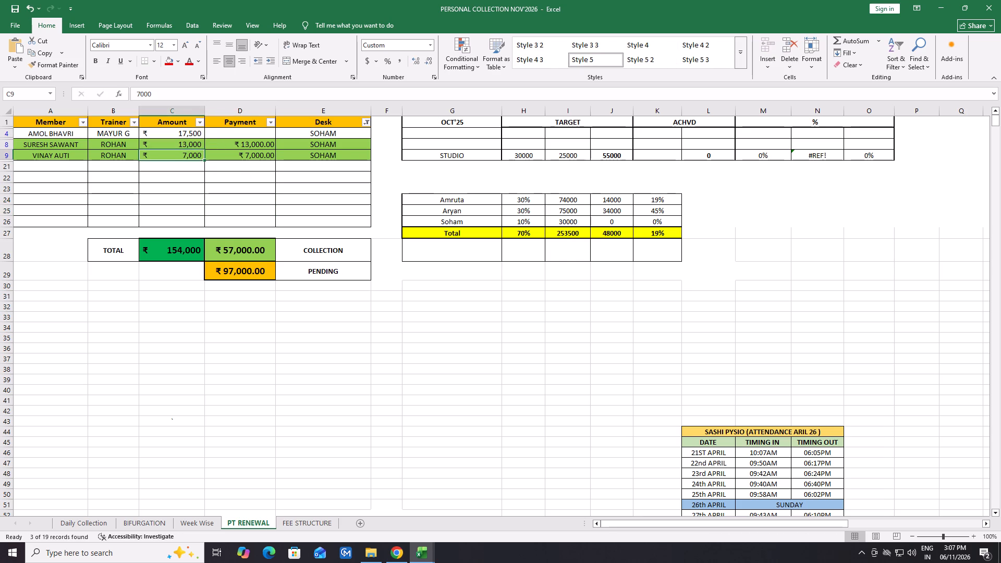
{"action": "double_click", "coordinate": [194, 192]}
{"action": "left_click", "coordinate": [179, 134]}
{"action": "left_click_drag", "start_coordinate": [180, 145], "coordinate": [180, 154]}
{"action": "left_click", "coordinate": [181, 160]}
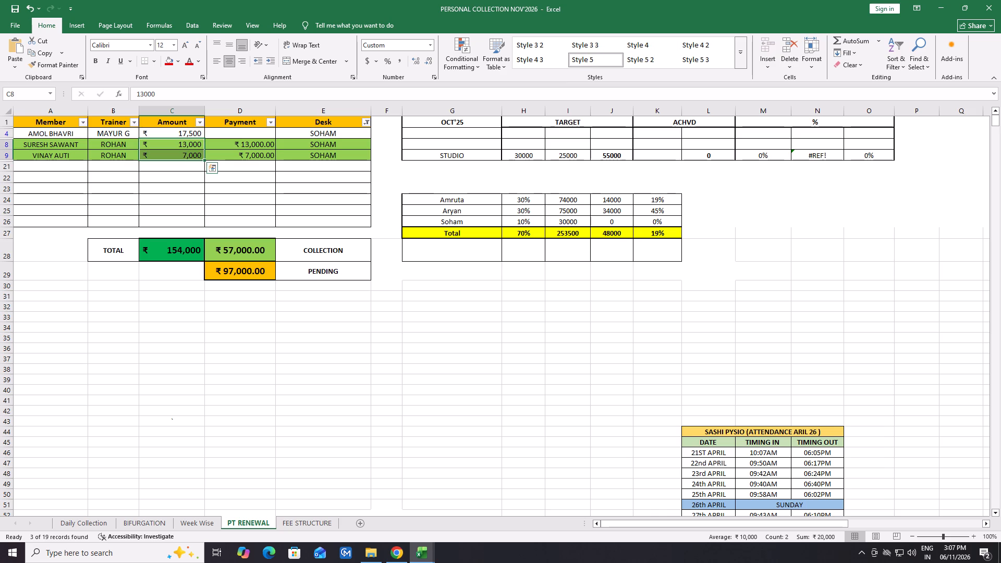
{"action": "left_click", "coordinate": [162, 132]}
{"action": "left_click_drag", "start_coordinate": [165, 150], "coordinate": [167, 161]}
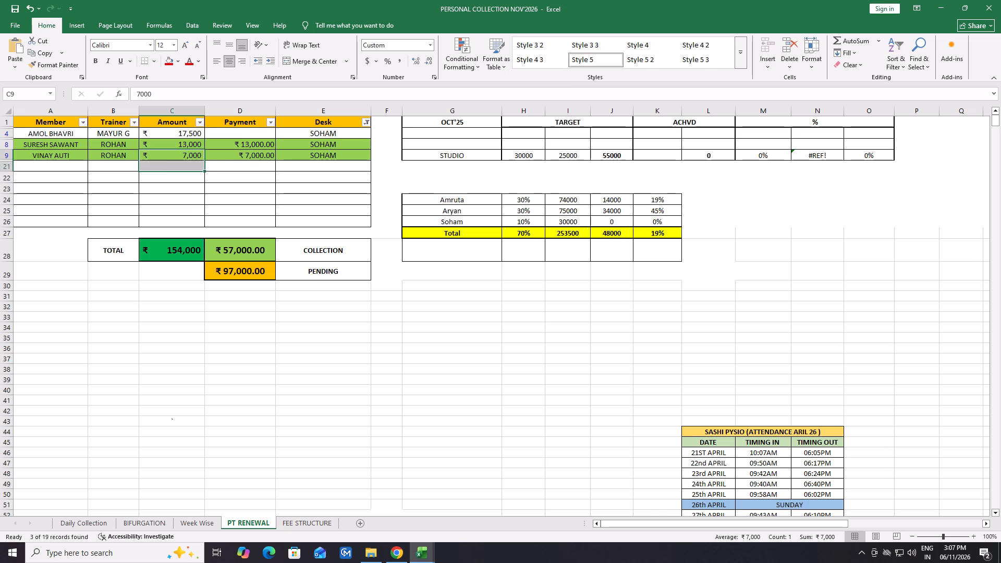
{"action": "triple_click", "coordinate": [232, 184]}
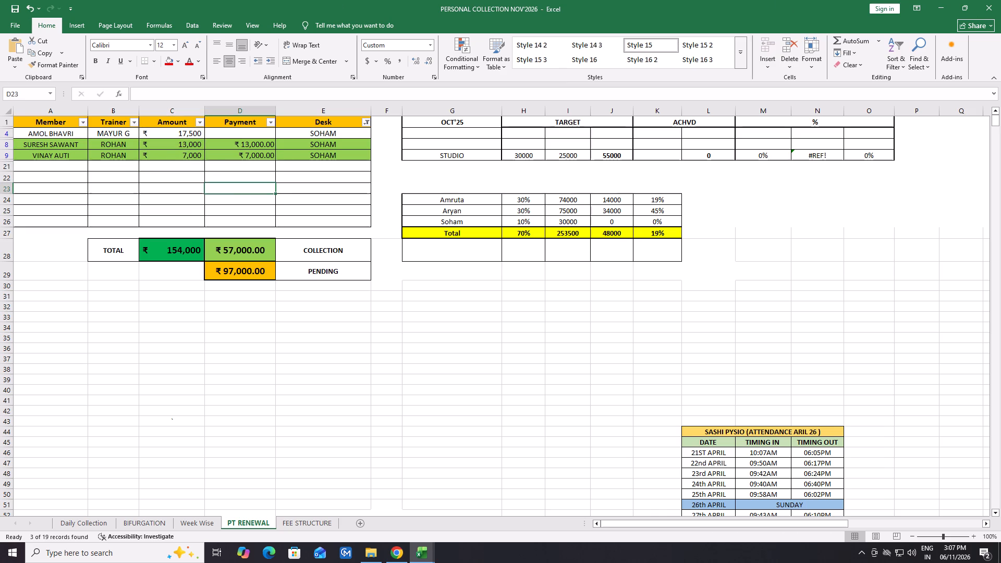
{"action": "double_click", "coordinate": [274, 401]}
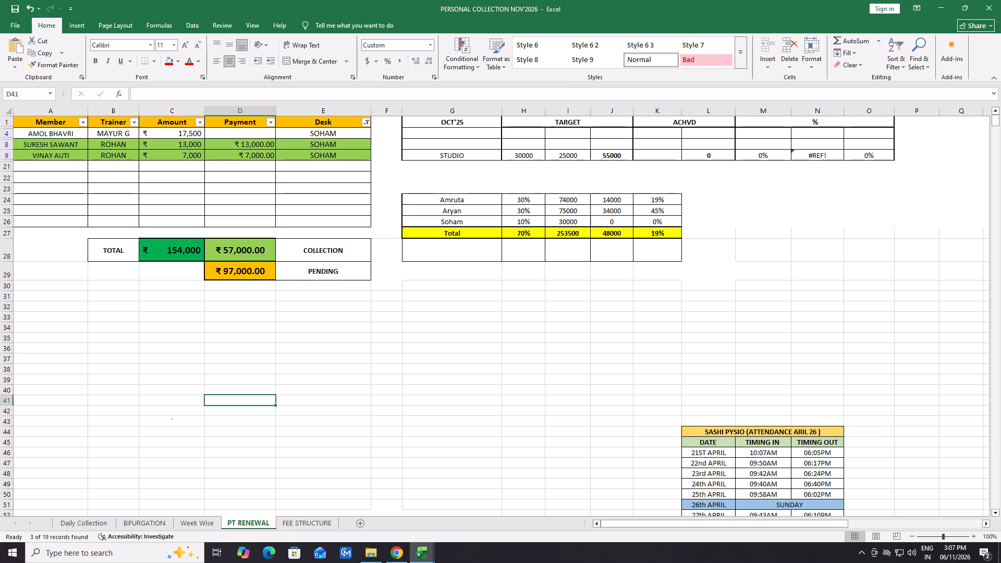
{"action": "left_click_drag", "start_coordinate": [164, 135], "coordinate": [164, 146]}
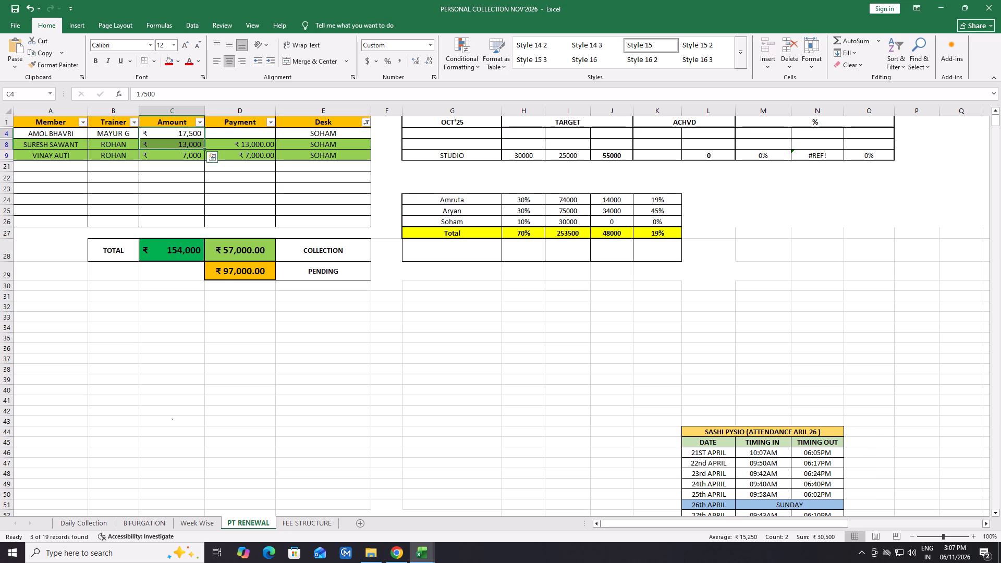
{"action": "left_click", "coordinate": [165, 158]}
{"action": "left_click", "coordinate": [182, 177]}
{"action": "left_click", "coordinate": [168, 134]}
{"action": "left_click_drag", "start_coordinate": [168, 134], "coordinate": [169, 144]}
{"action": "left_click", "coordinate": [169, 145]}
{"action": "left_click", "coordinate": [188, 178]}
{"action": "double_click", "coordinate": [160, 135]}
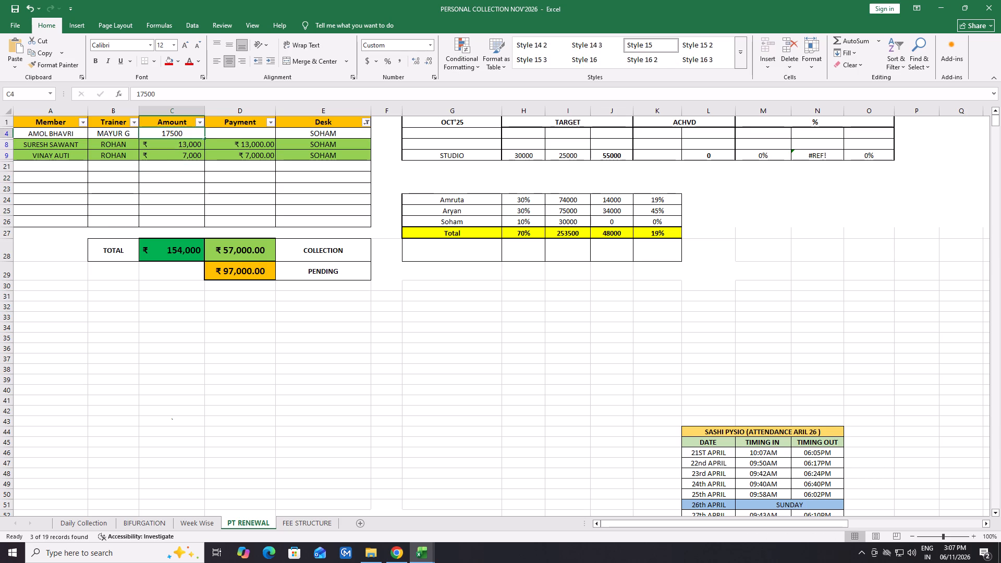
{"action": "double_click", "coordinate": [163, 147]}
{"action": "double_click", "coordinate": [179, 174]}
{"action": "left_click_drag", "start_coordinate": [196, 133], "coordinate": [197, 134]}
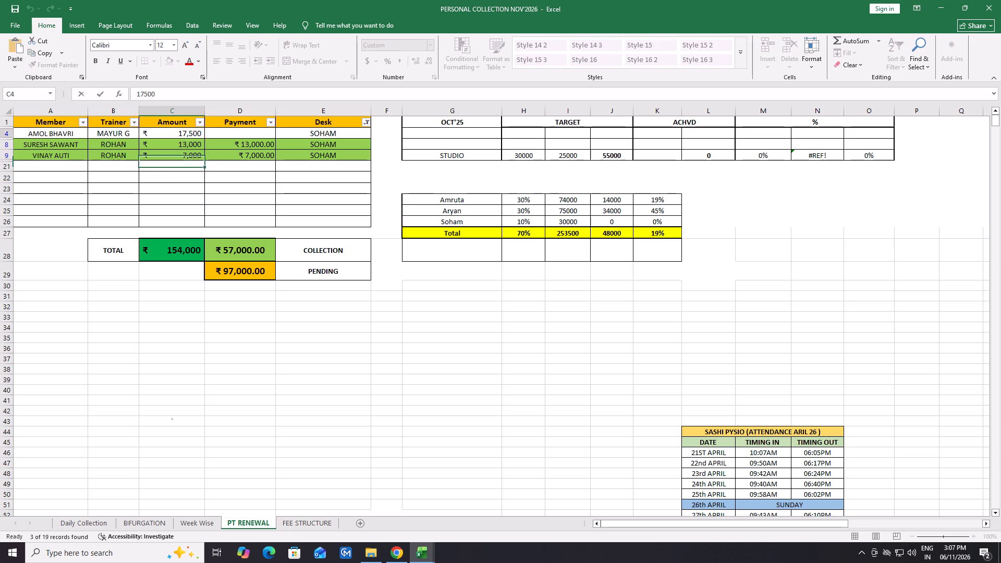
{"action": "left_click_drag", "start_coordinate": [197, 134], "coordinate": [199, 160]}
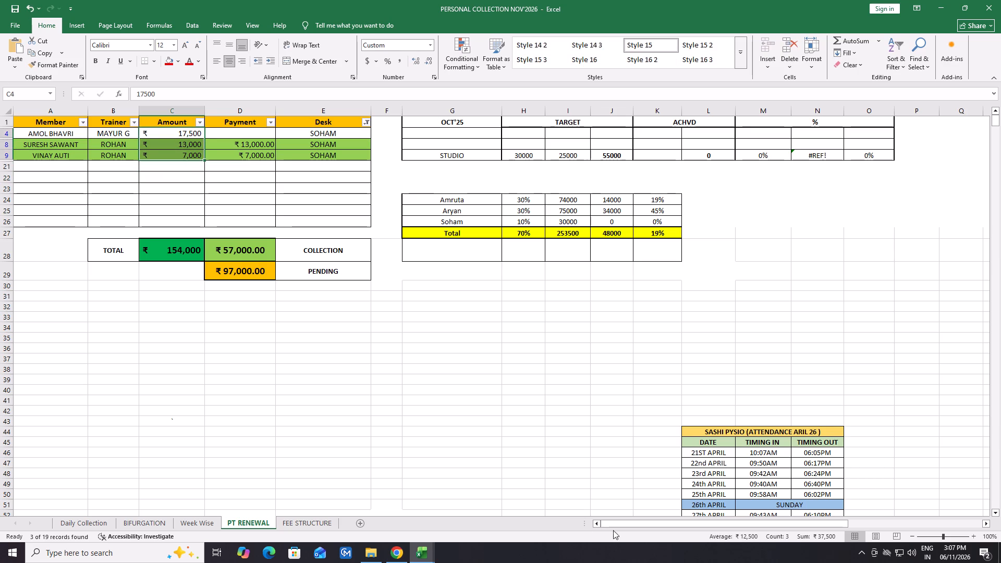
{"action": "double_click", "coordinate": [313, 359]}
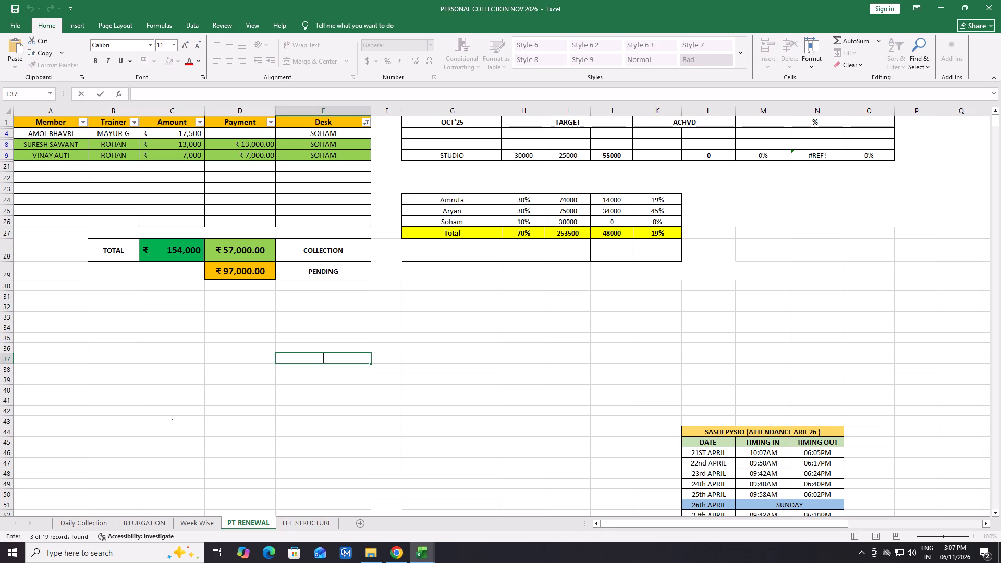
Switch the Desk column filter to show only ARYAN.
{"action": "left_click", "coordinate": [367, 123]}
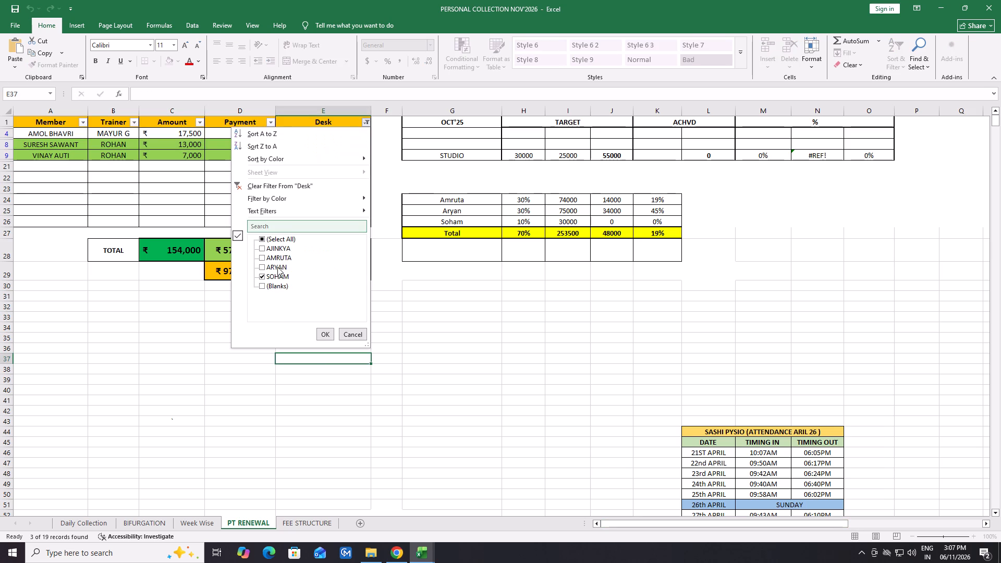
{"action": "left_click", "coordinate": [286, 275]}
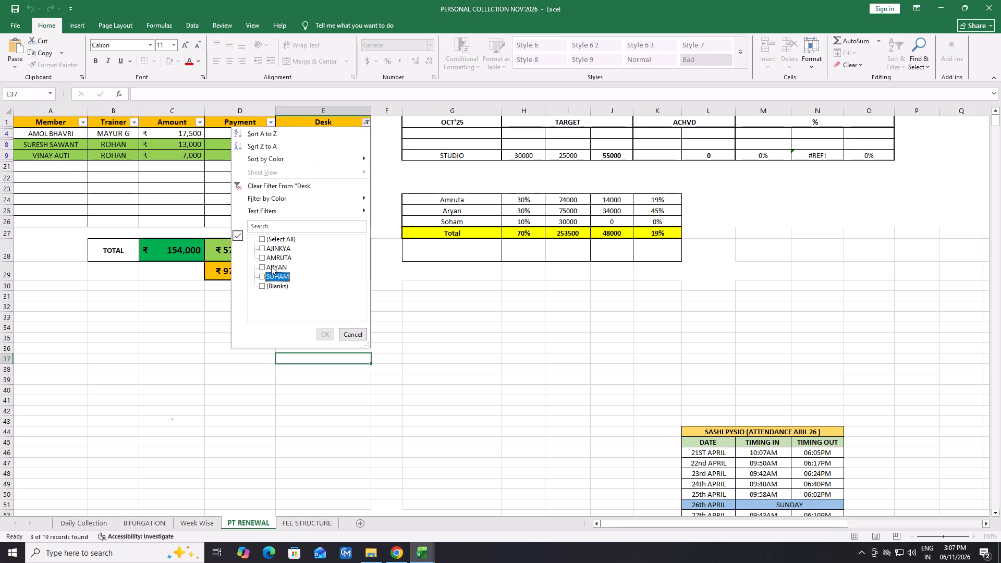
{"action": "left_click", "coordinate": [271, 266]}
{"action": "double_click", "coordinate": [325, 335]}
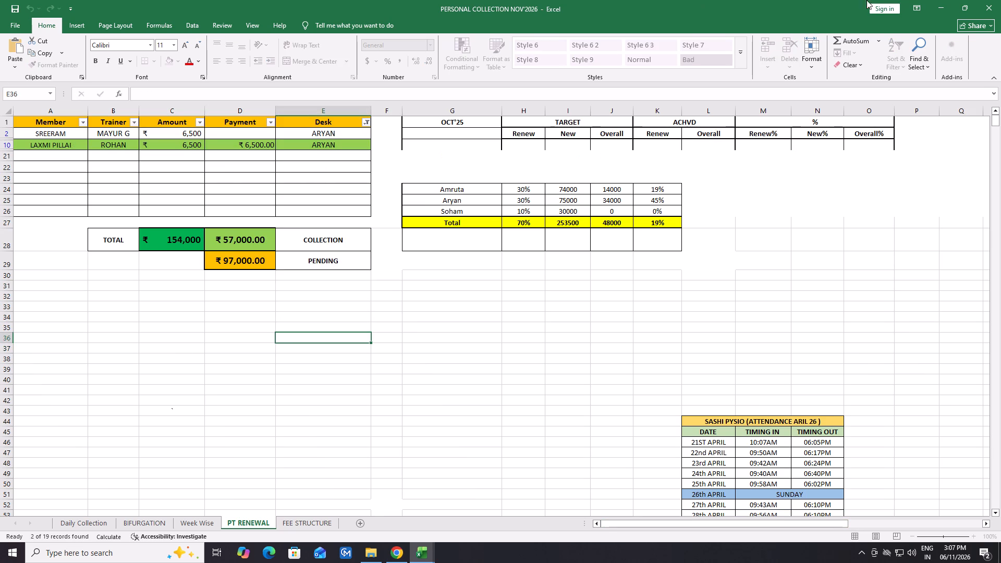
Switch the Desk column filter to show only AMRUTA.
{"action": "left_click", "coordinate": [367, 120]}
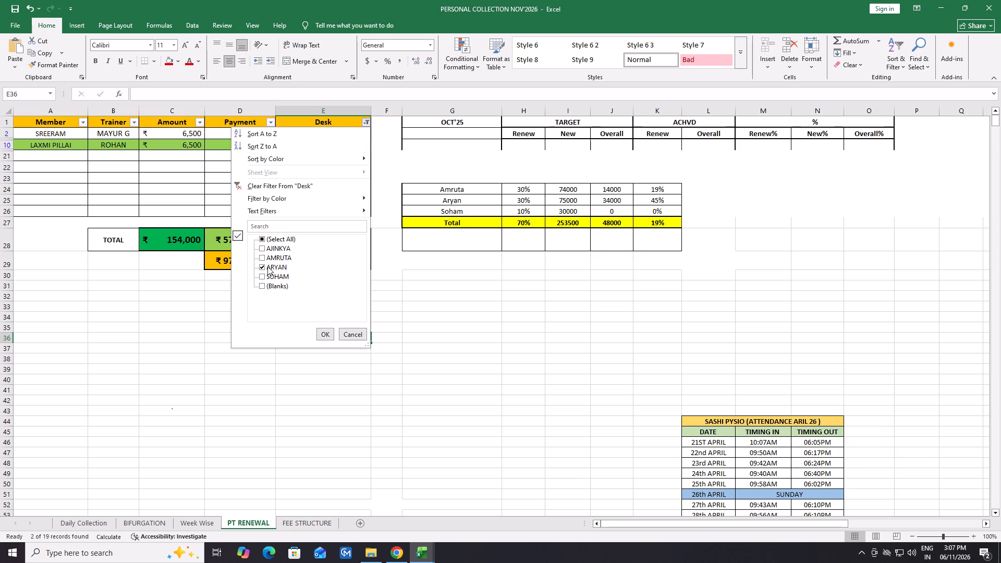
{"action": "left_click", "coordinate": [267, 265]}
{"action": "left_click", "coordinate": [270, 259]}
{"action": "double_click", "coordinate": [322, 335]}
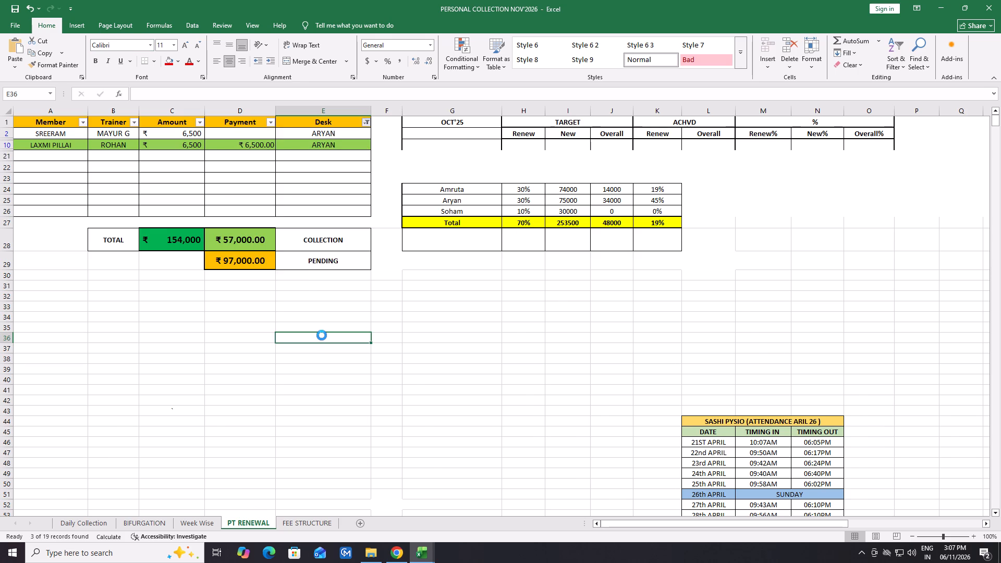
Select all three amounts under the AMRUTA desk together to check their combined sum.
{"action": "left_click", "coordinate": [191, 132]}
{"action": "left_click_drag", "start_coordinate": [191, 132], "coordinate": [191, 140]}
{"action": "left_click", "coordinate": [195, 174]}
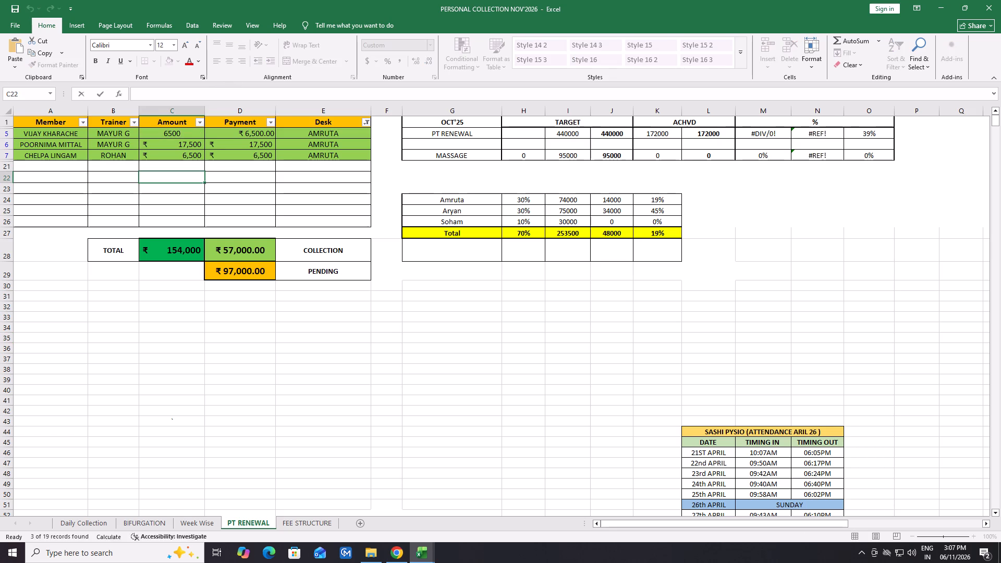
{"action": "left_click", "coordinate": [183, 134]}
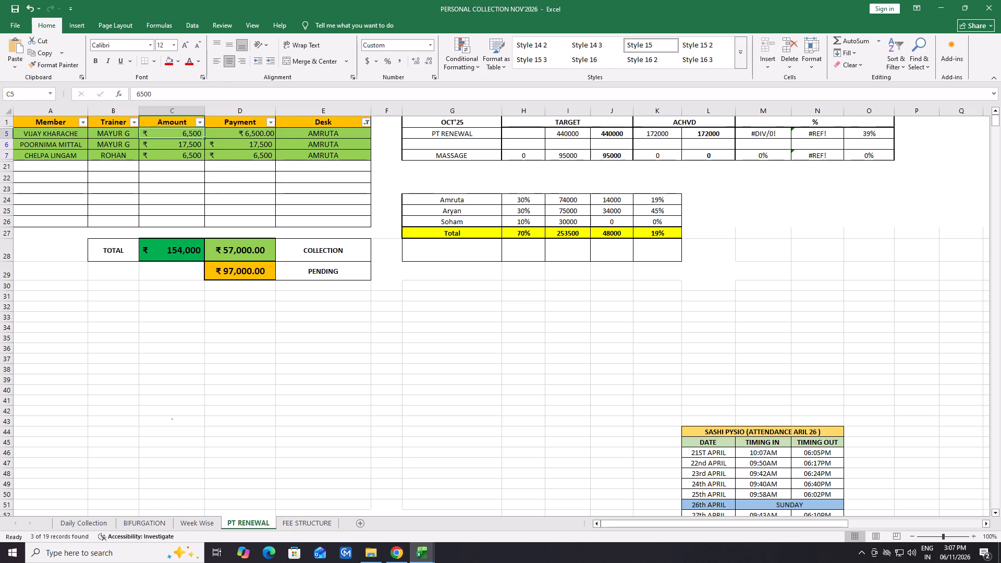
{"action": "double_click", "coordinate": [185, 161]}
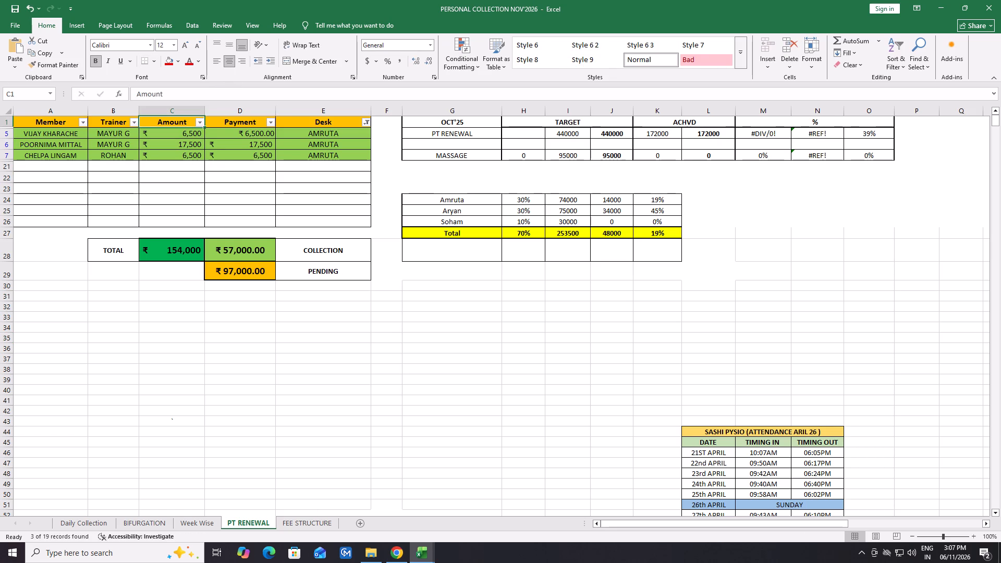
{"action": "left_click", "coordinate": [259, 194]}
{"action": "left_click_drag", "start_coordinate": [186, 132], "coordinate": [186, 148]}
{"action": "left_click_drag", "start_coordinate": [186, 148], "coordinate": [185, 150]}
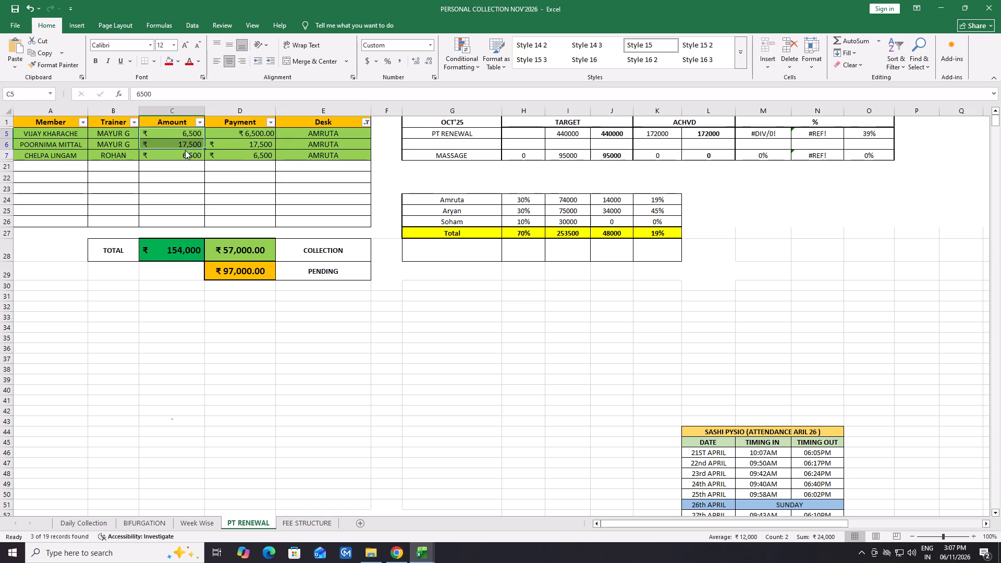
{"action": "left_click_drag", "start_coordinate": [185, 150], "coordinate": [184, 158]}
{"action": "left_click", "coordinate": [282, 200]}
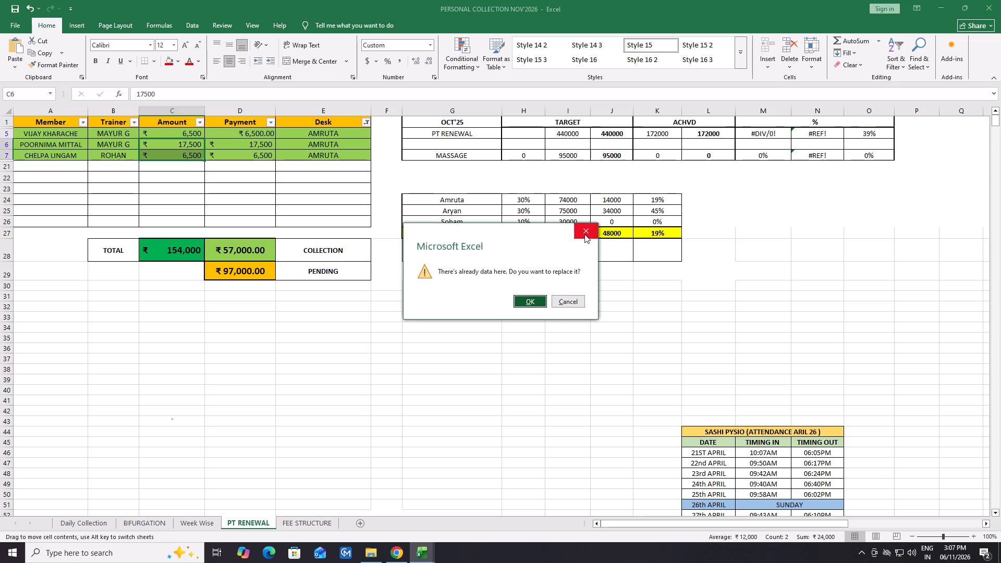
{"action": "left_click", "coordinate": [585, 234]}
{"action": "left_click", "coordinate": [223, 194]}
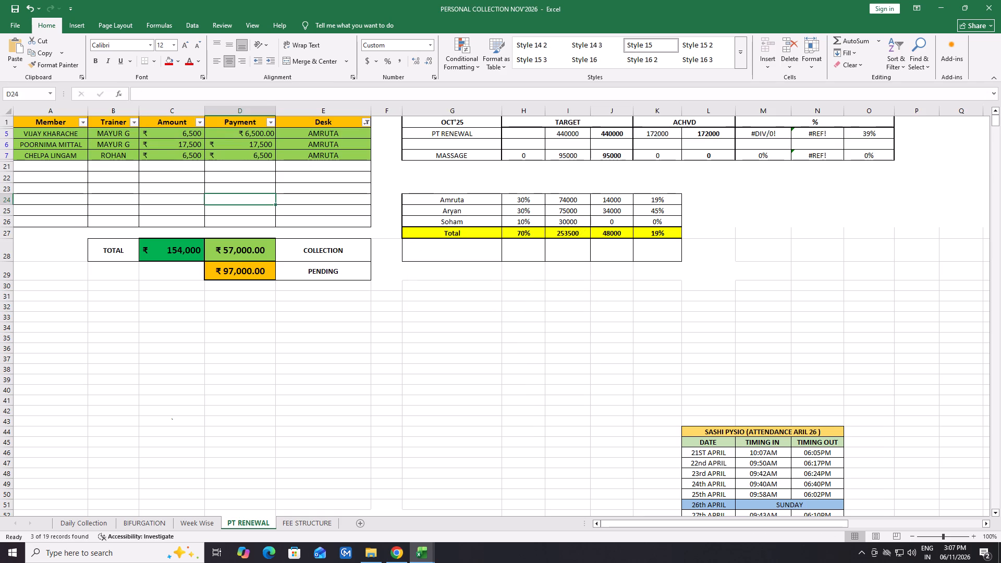
{"action": "left_click_drag", "start_coordinate": [188, 134], "coordinate": [187, 150]}
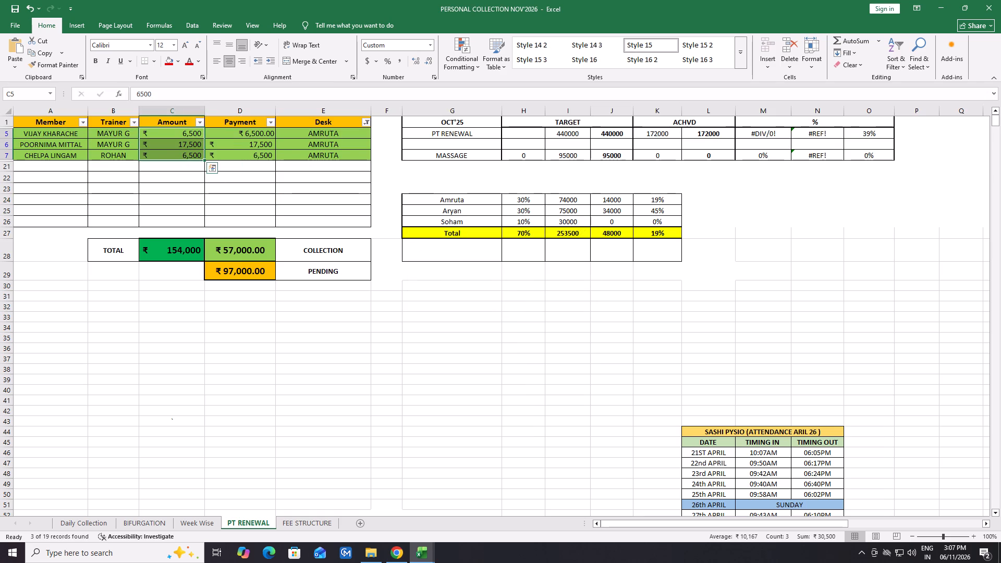
{"action": "left_click", "coordinate": [316, 192]}
Reset the Desk column filter to show the members of all desks.
{"action": "left_click", "coordinate": [363, 123]}
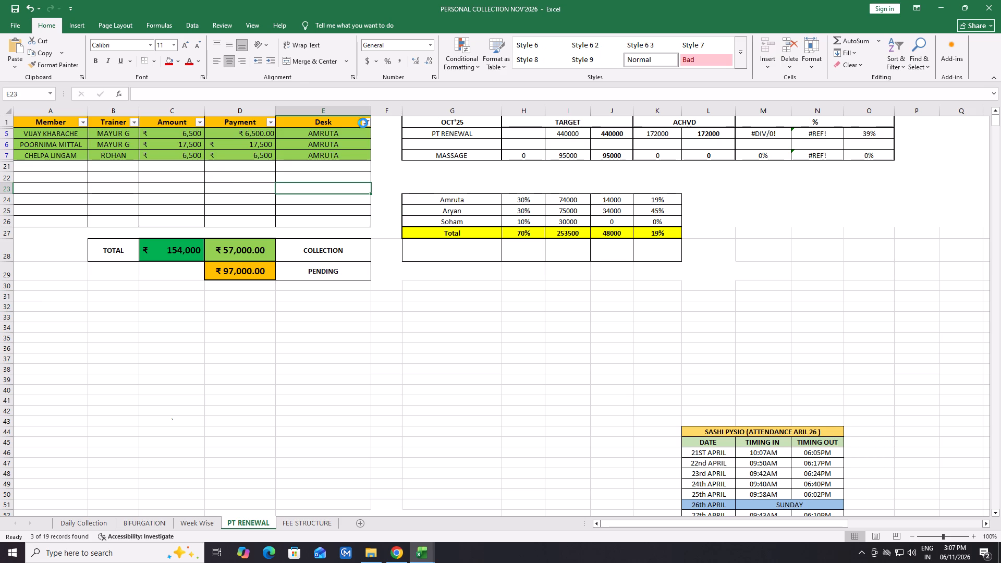
{"action": "left_click", "coordinate": [269, 254]}
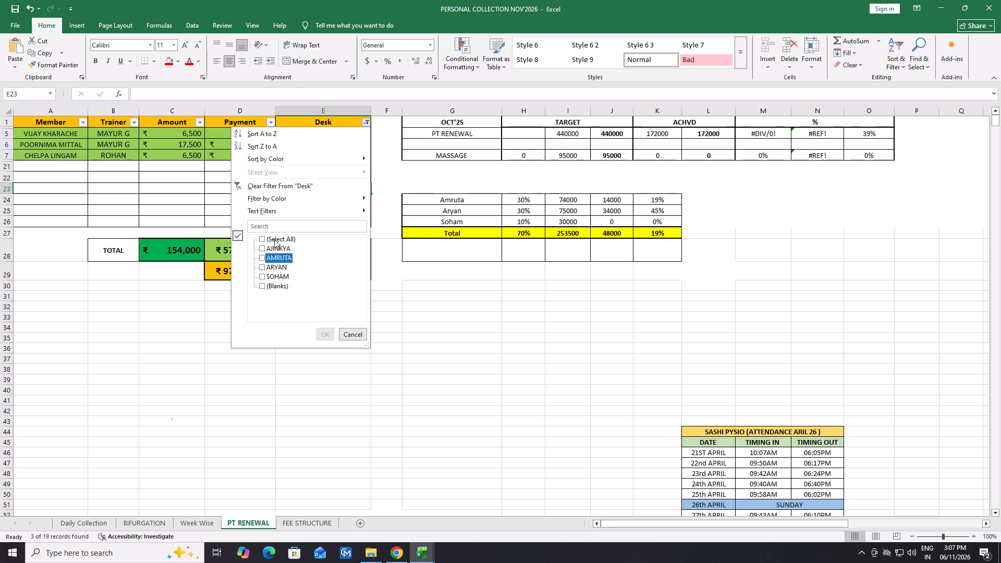
{"action": "left_click", "coordinate": [274, 239]}
{"action": "left_click", "coordinate": [319, 332]}
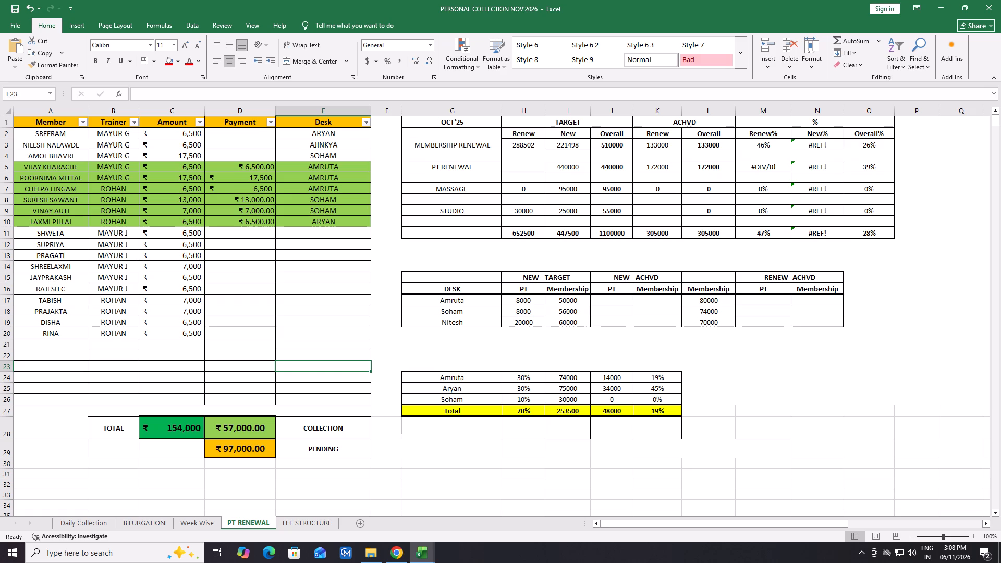
Enter ARYAN as the desk for TABISH and PRAJAKTA in rows 17 and 18.
{"action": "double_click", "coordinate": [321, 309]}
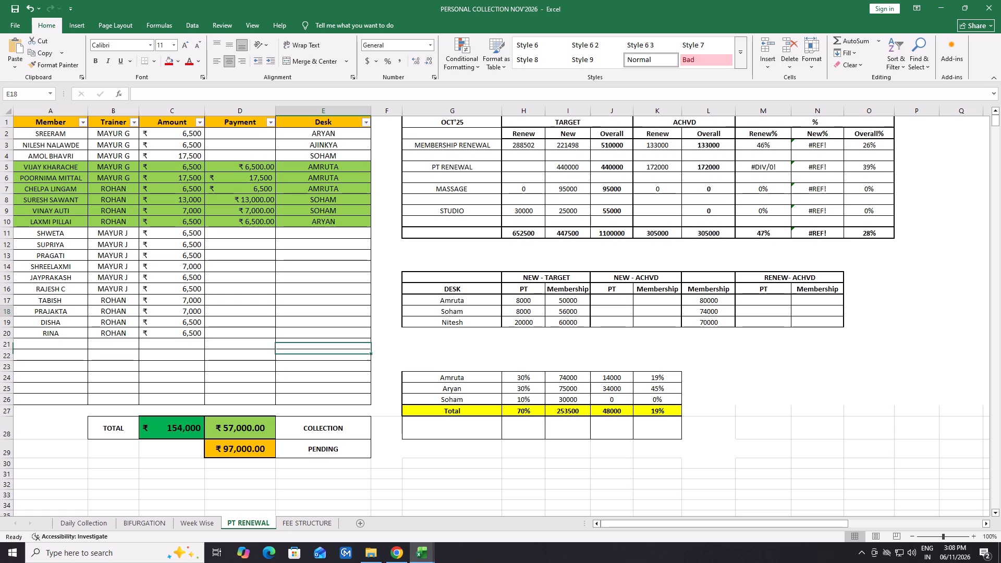
{"action": "type", "text": "ARYAN"}
{"action": "key", "text": "Return"}
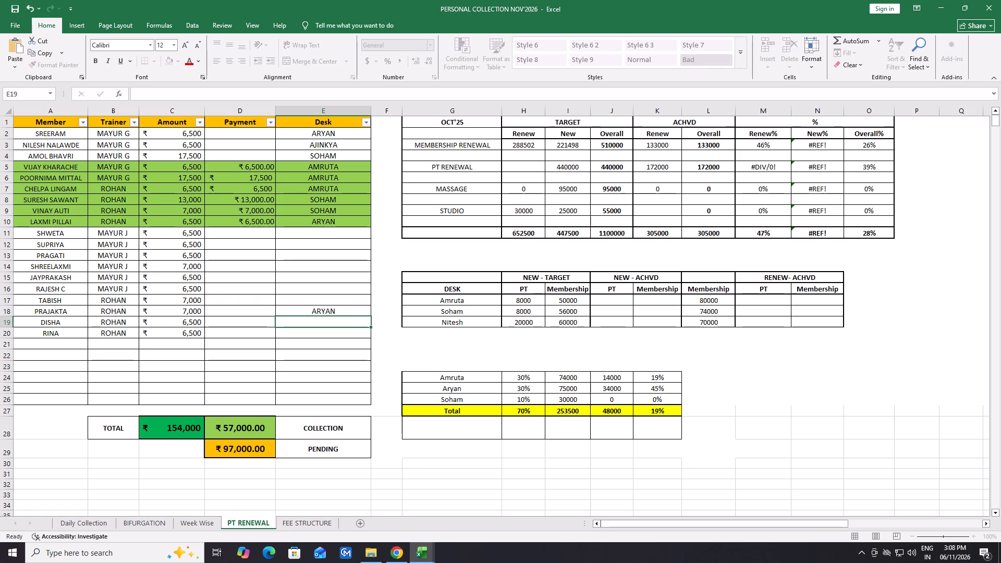
{"action": "double_click", "coordinate": [320, 302]}
{"action": "key", "text": "a"}
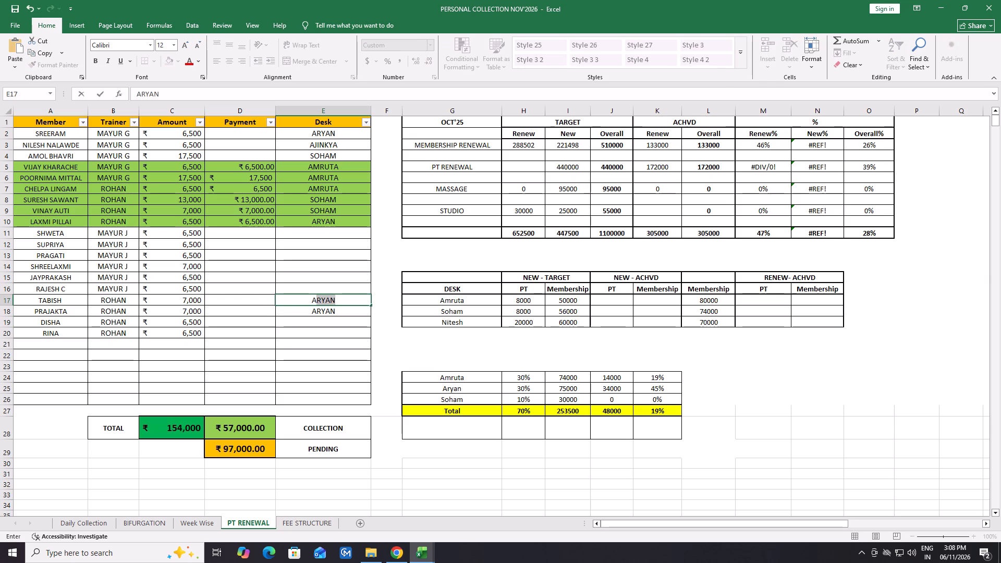
{"action": "double_click", "coordinate": [363, 329]}
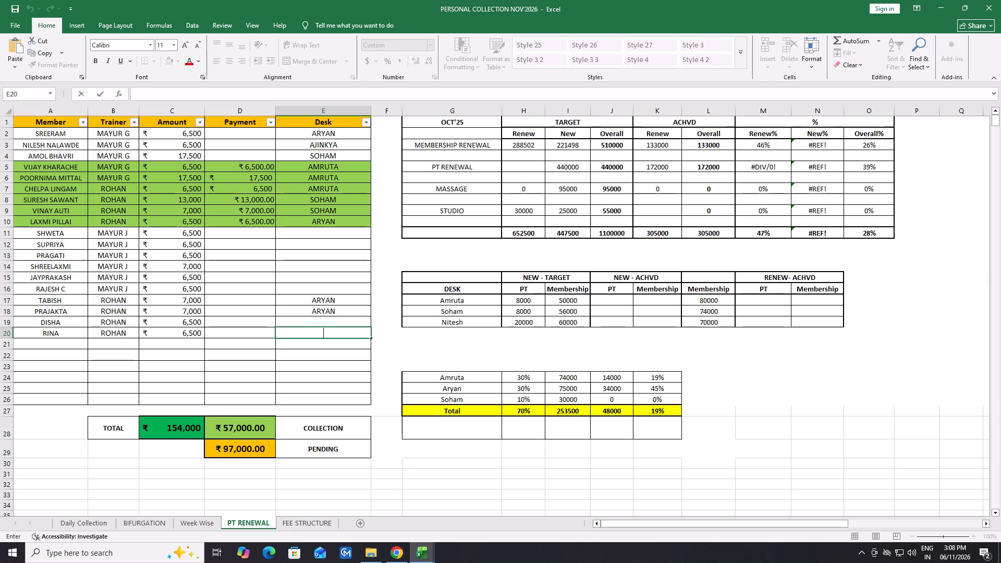
Enter AJINKYA as the desk for SHWETA, SUPRIYA and PRAGATI in rows 11 to 13.
{"action": "left_click", "coordinate": [320, 233]}
{"action": "type", "text": "AJI"}
{"action": "key", "text": "Return"}
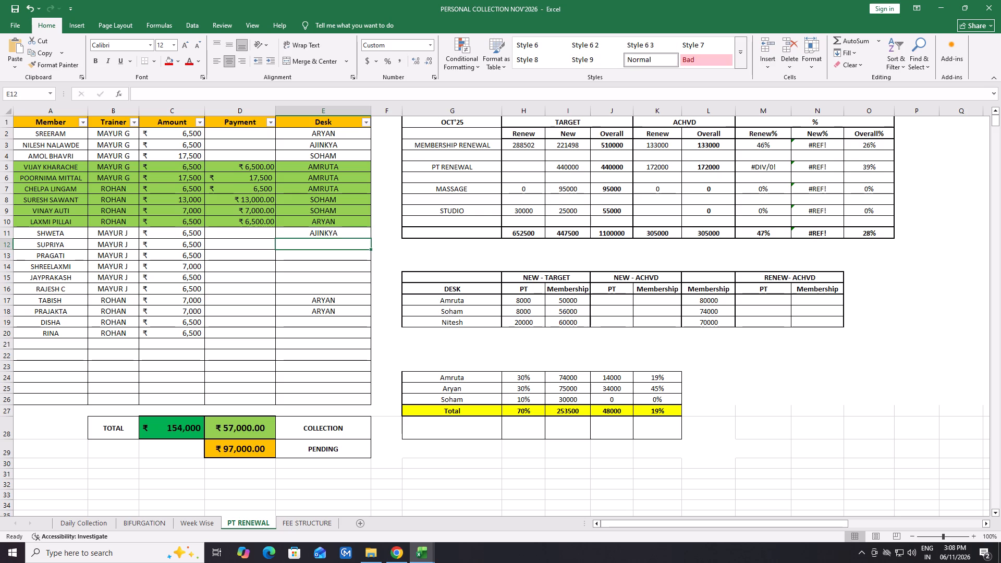
{"action": "type", "text": "AJINK"}
{"action": "key", "text": "Return"}
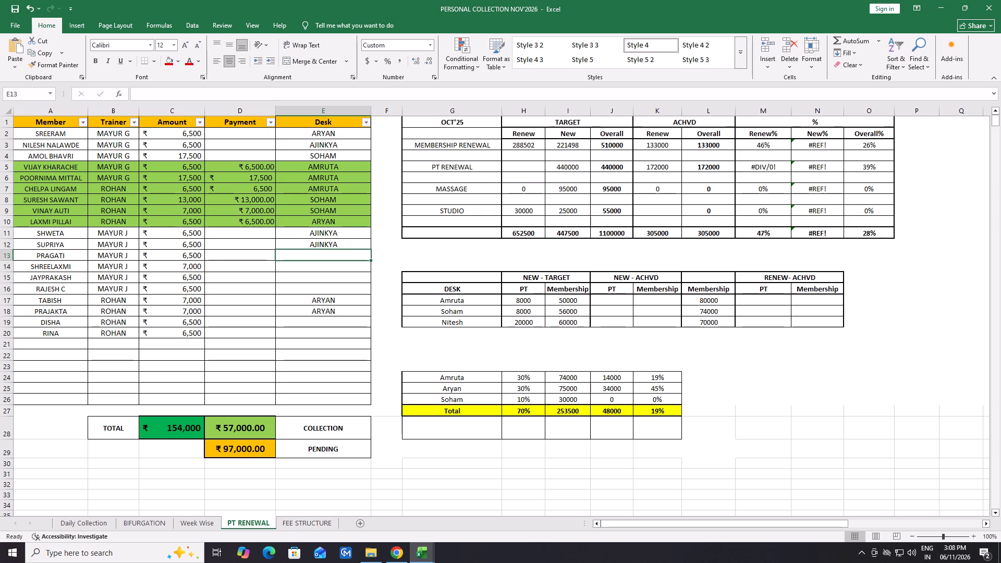
{"action": "type", "text": "AJINKYA"}
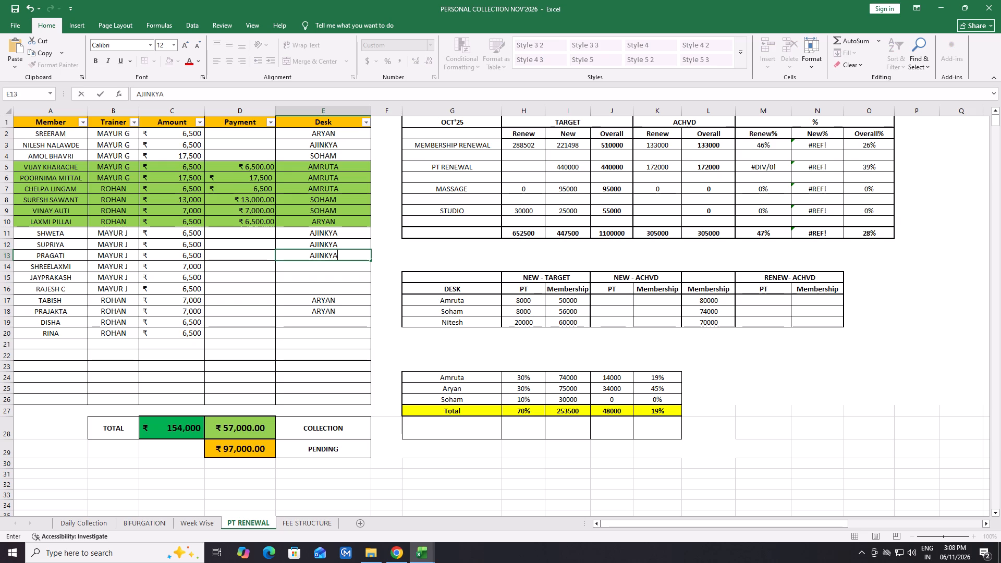
{"action": "key", "text": "Return"}
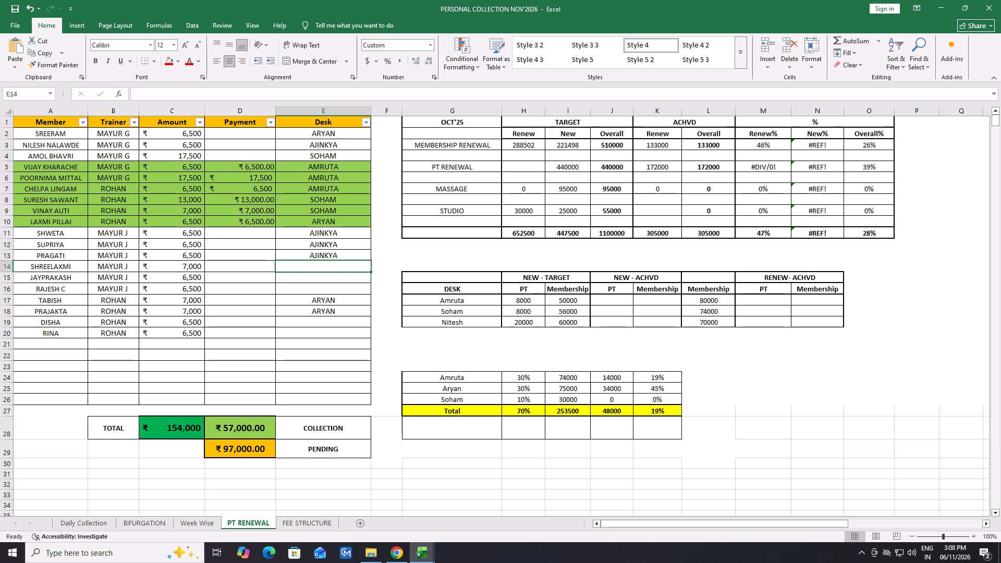
Select the ARYAN desk amounts in rows 2, 10, 17 and 18 together to check their combined sum.
{"action": "left_click", "coordinate": [189, 134], "text": "ctrl"}
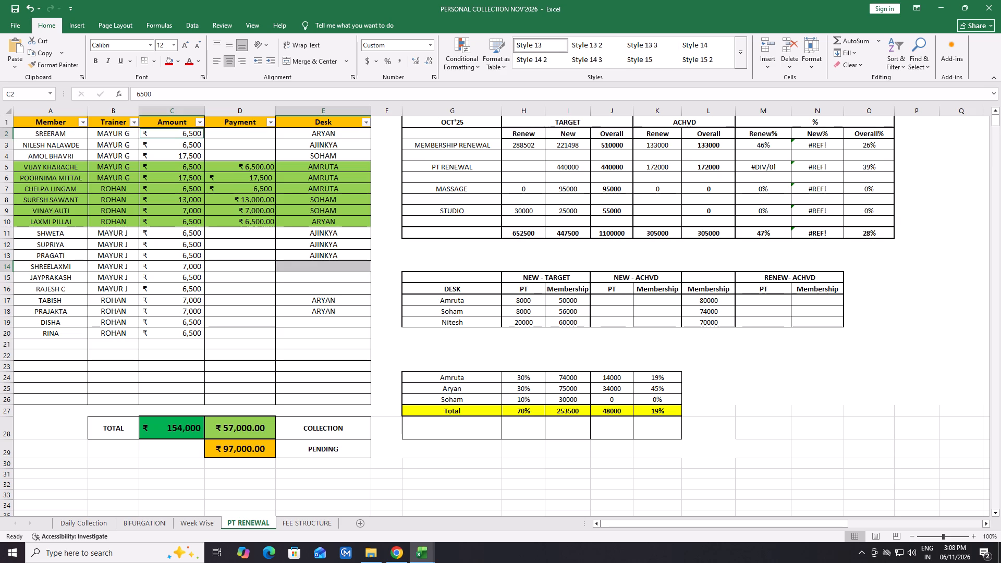
{"action": "double_click", "coordinate": [199, 223], "text": "ctrl"}
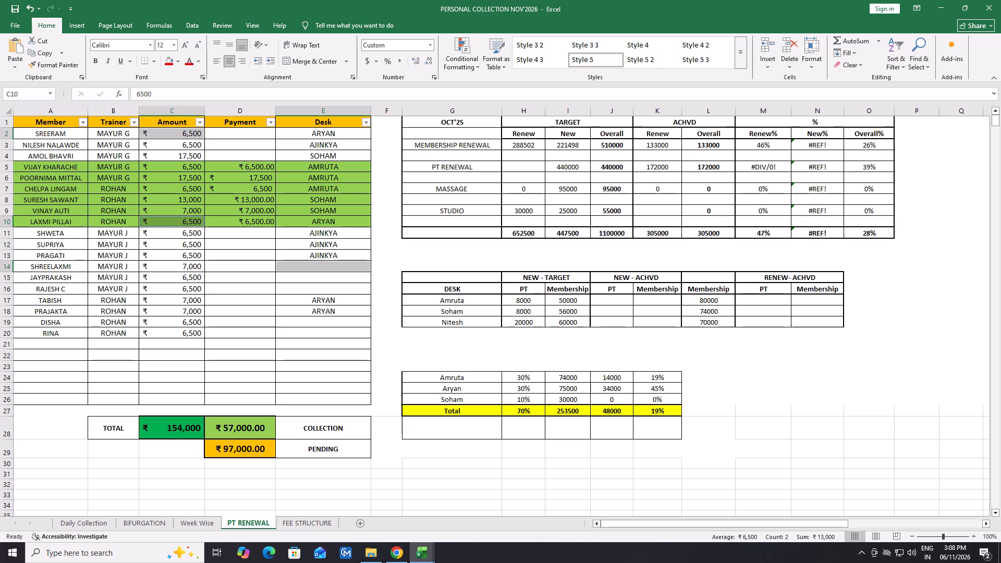
{"action": "left_click", "coordinate": [193, 301], "text": "ctrl"}
{"action": "left_click", "coordinate": [196, 313], "text": "ctrl"}
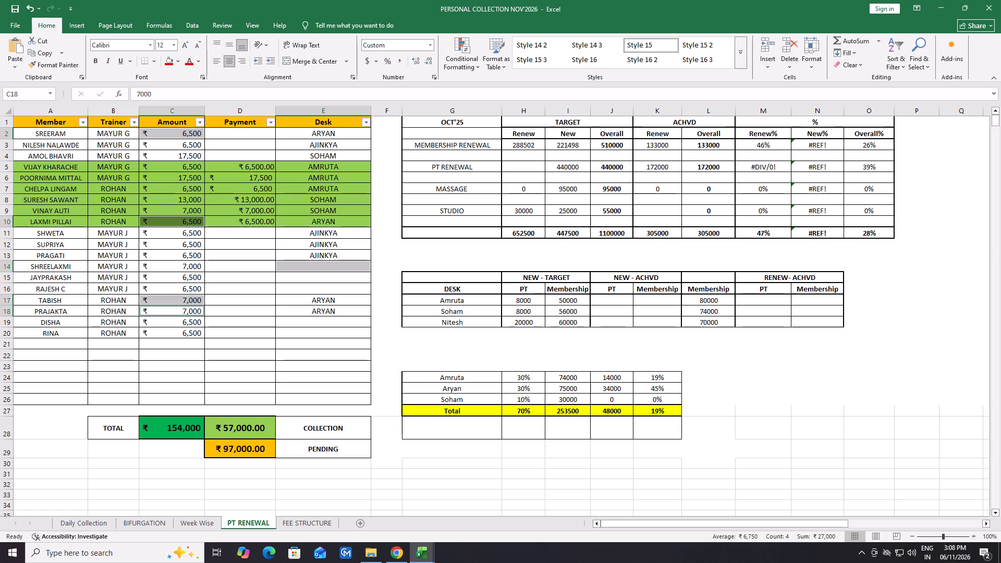
{"action": "left_click", "coordinate": [300, 357]}
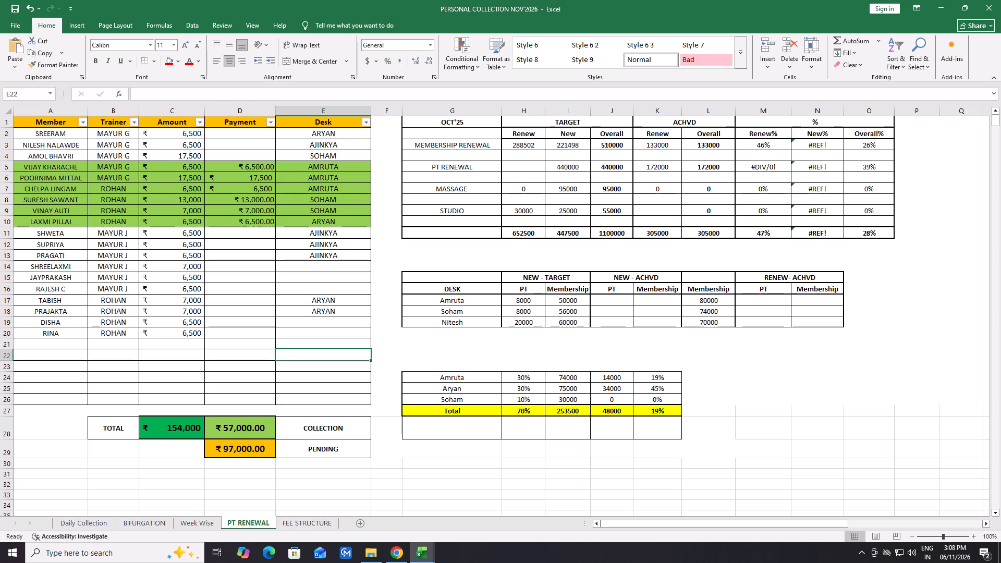
Enter AMRUTA as the desk for the member in row 16.
{"action": "double_click", "coordinate": [329, 287]}
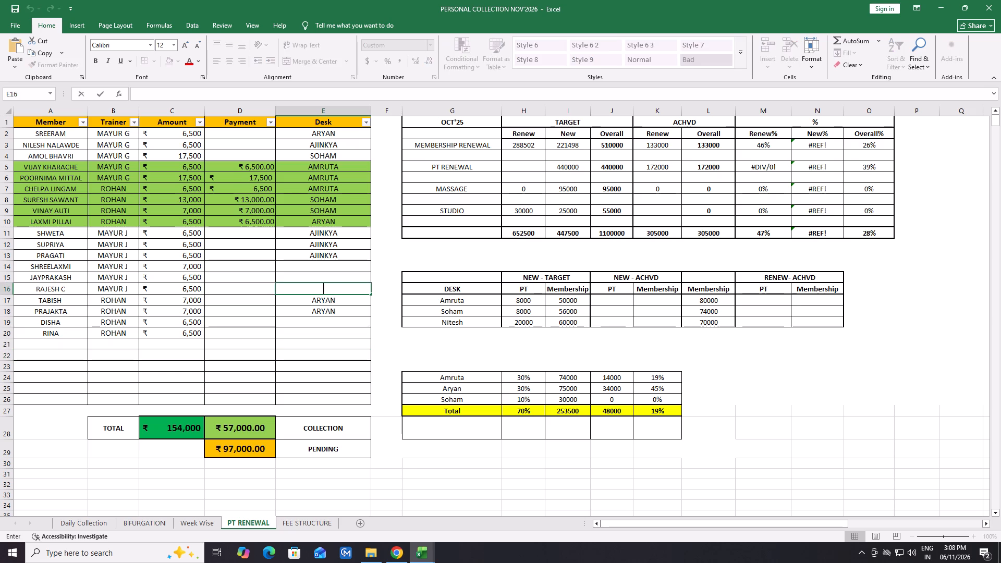
{"action": "double_click", "coordinate": [373, 354]}
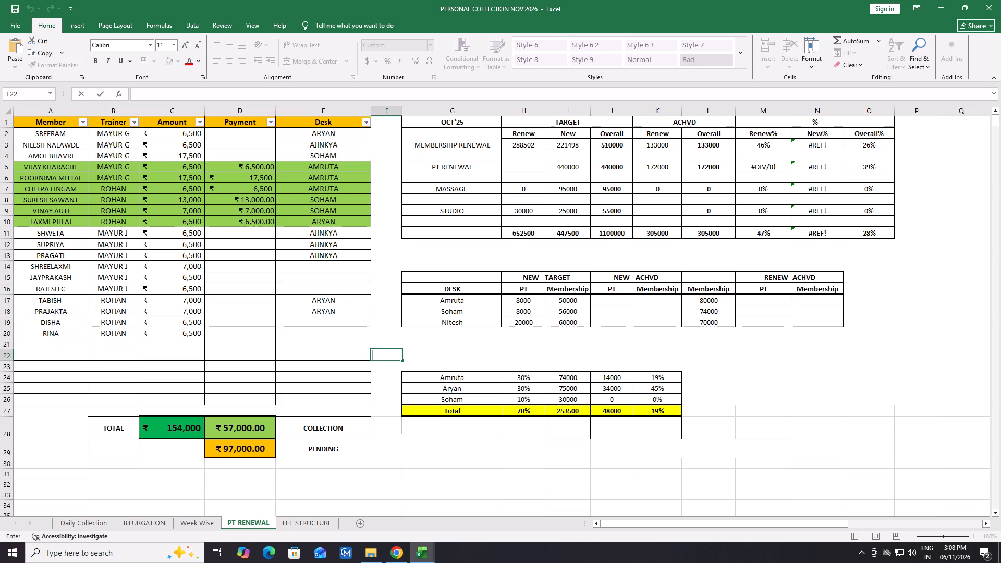
{"action": "left_click", "coordinate": [337, 290]}
{"action": "key", "text": "a"}
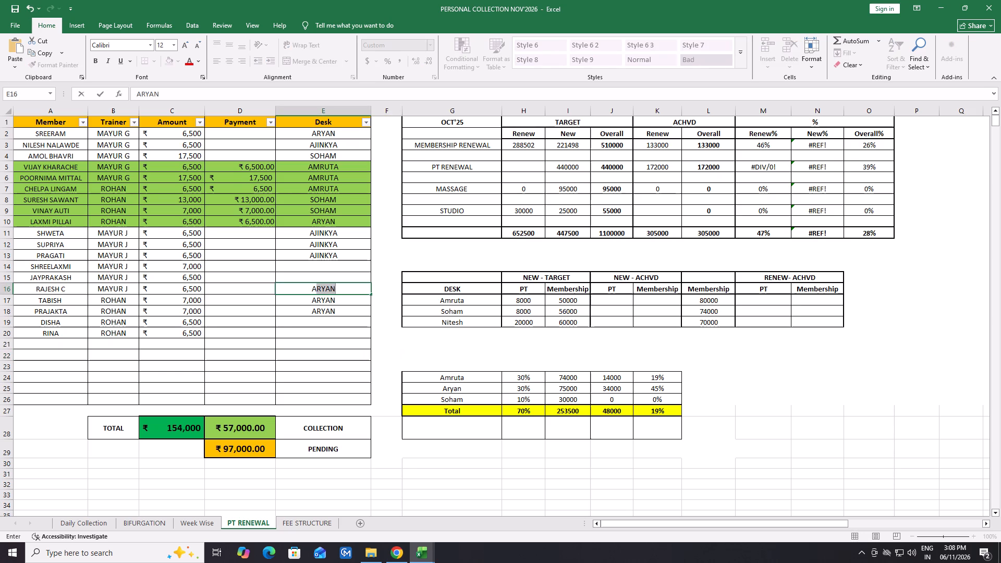
{"action": "key", "text": "m"}
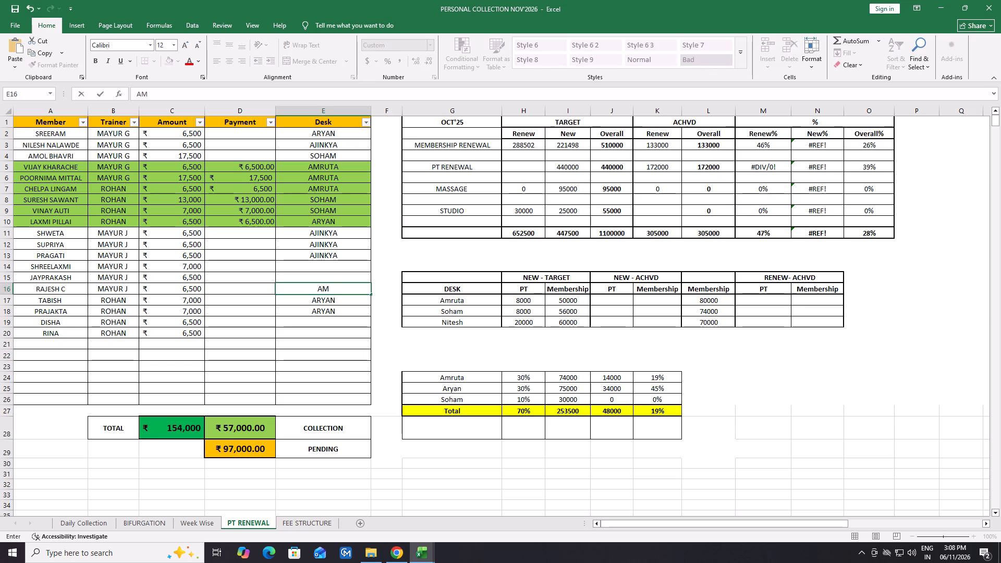
{"action": "type", "text": "RUTA"}
{"action": "key", "text": "Return"}
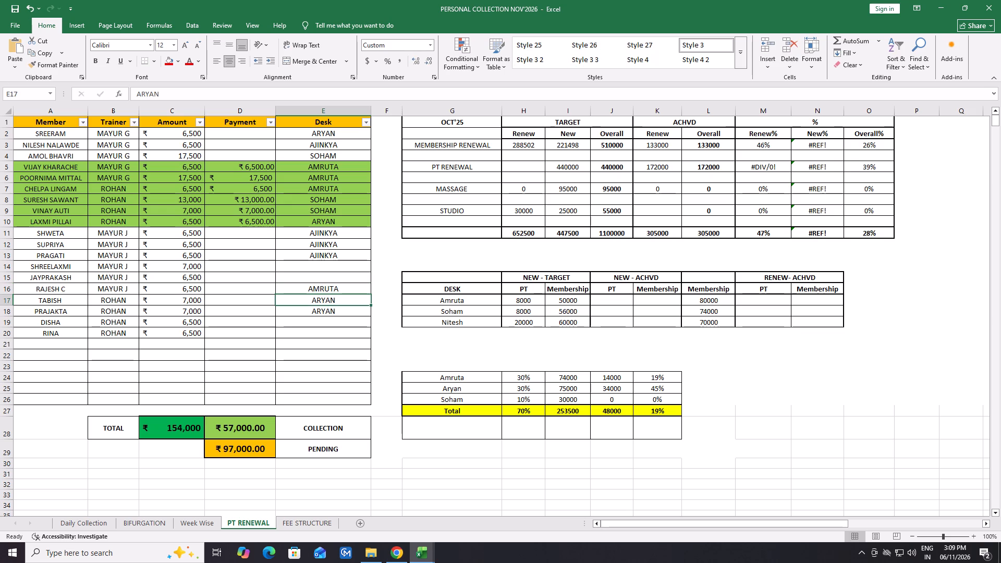
Fill AJINKYA down from the row above into the Desk cell of SHREELAXMI in row 14.
{"action": "double_click", "coordinate": [322, 324]}
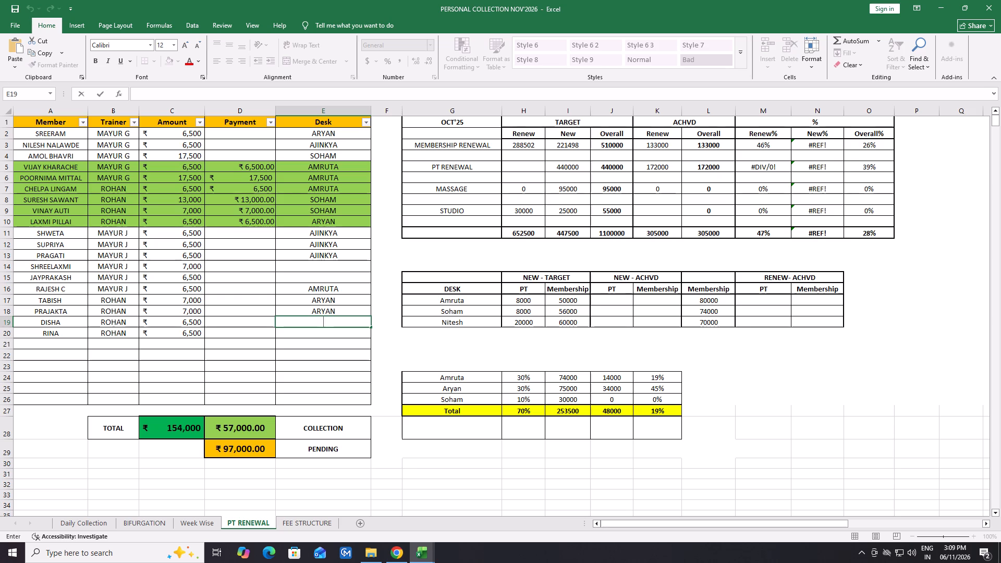
{"action": "double_click", "coordinate": [335, 269]}
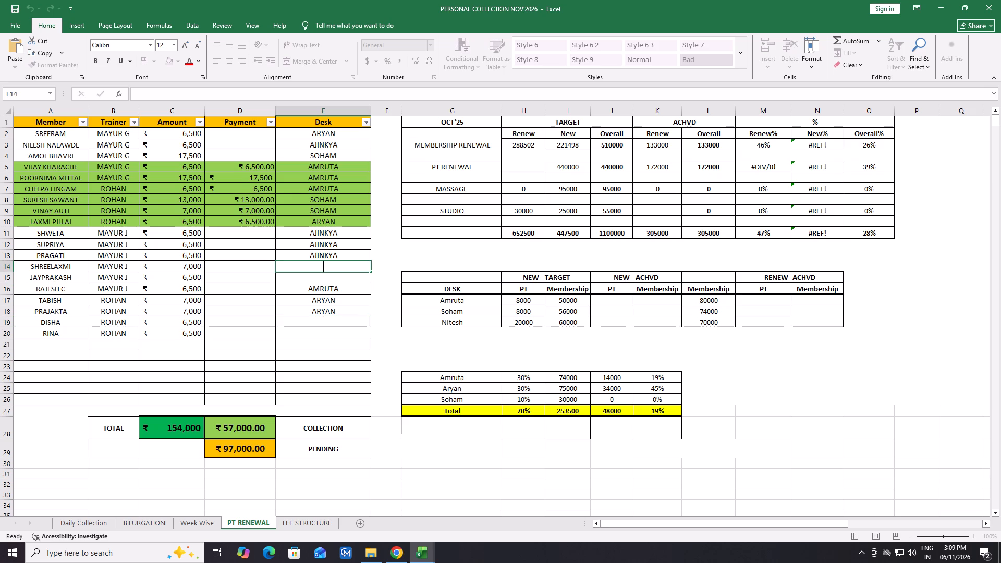
{"action": "key", "text": "ctrl+d"}
{"action": "left_click", "coordinate": [347, 332]}
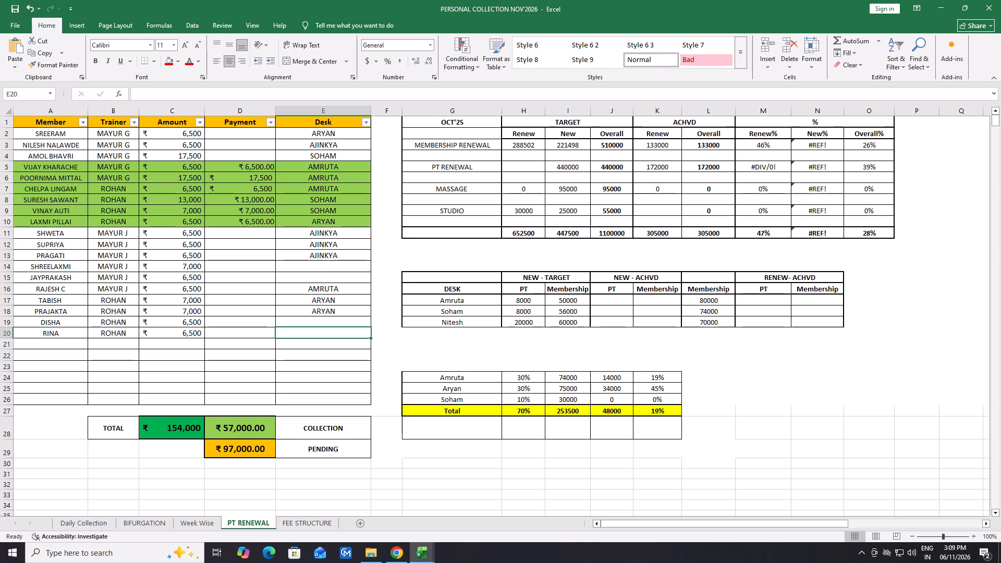
{"action": "double_click", "coordinate": [338, 266]}
{"action": "key", "text": "ctrl+d"}
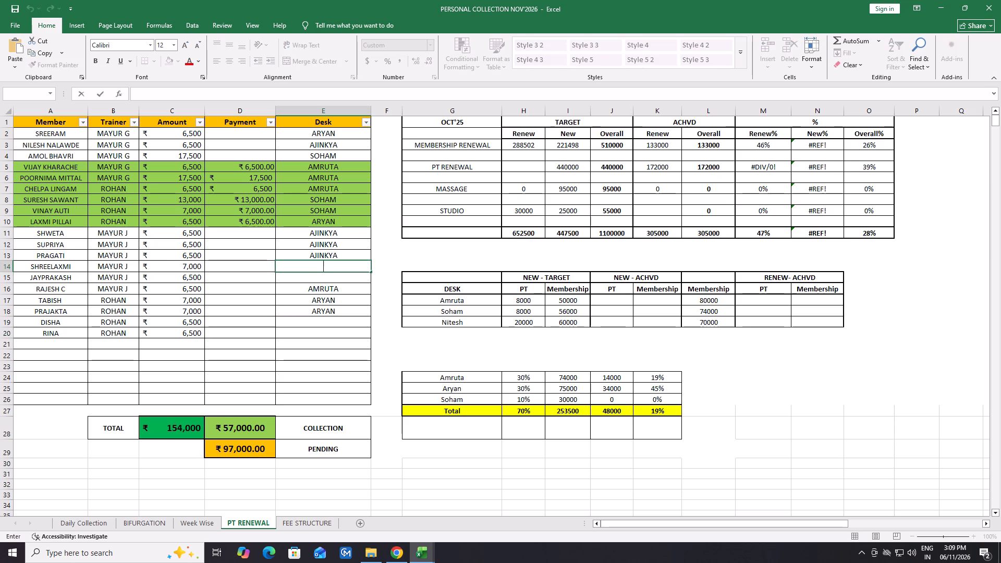
{"action": "left_click", "coordinate": [351, 314]}
{"action": "double_click", "coordinate": [328, 266]}
{"action": "key", "text": "ctrl+d"}
{"action": "left_click", "coordinate": [357, 353]}
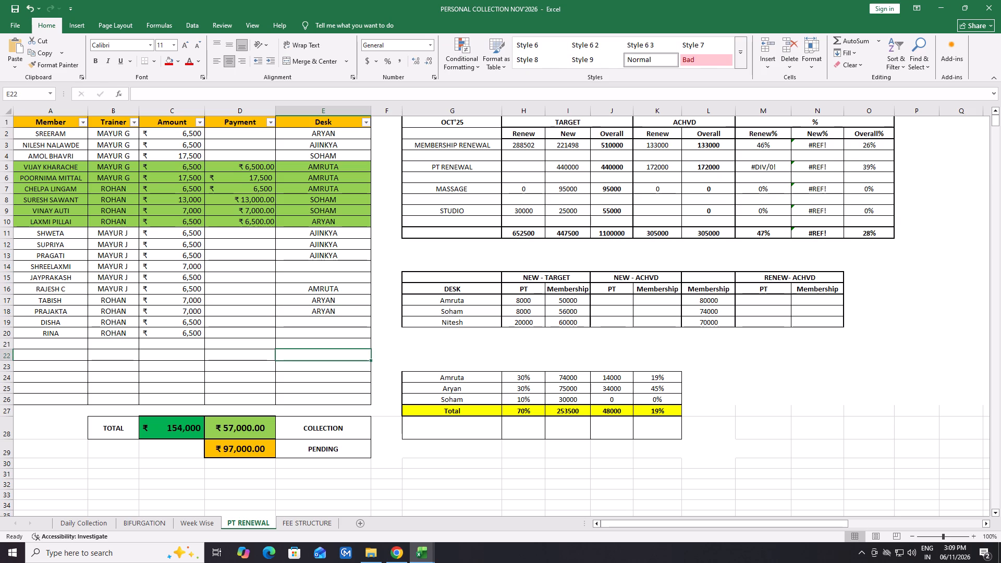
{"action": "left_click", "coordinate": [323, 266]}
{"action": "key", "text": "ctrl+d"}
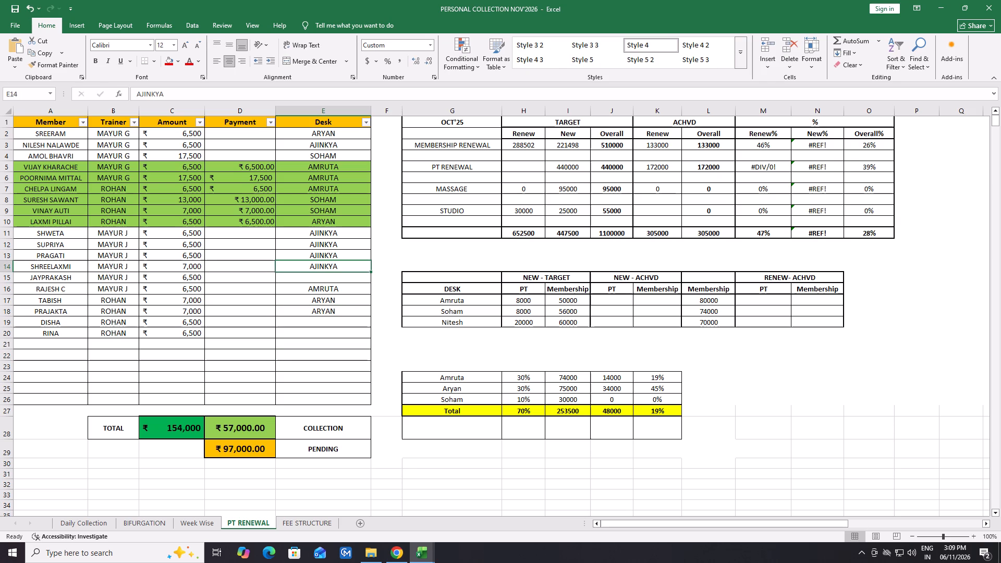
Enter ARYAN as the desk for RINA in row 20.
{"action": "left_click", "coordinate": [333, 277]}
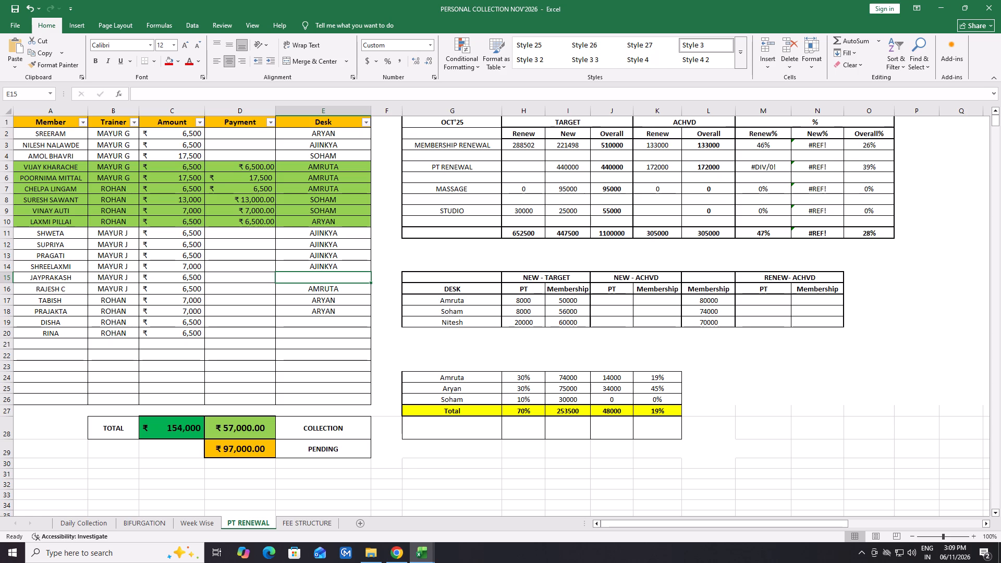
{"action": "left_click", "coordinate": [320, 324]}
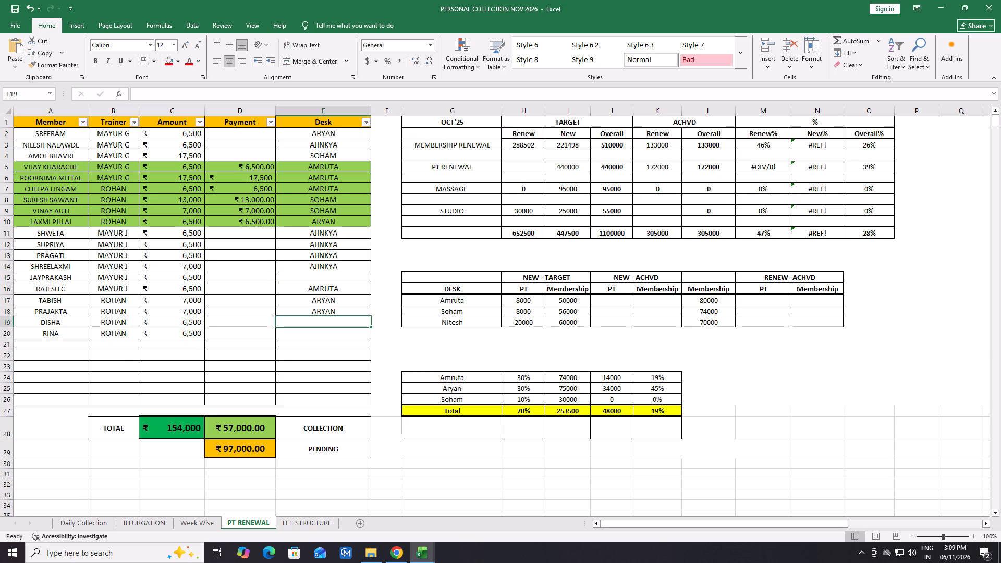
{"action": "double_click", "coordinate": [329, 331]}
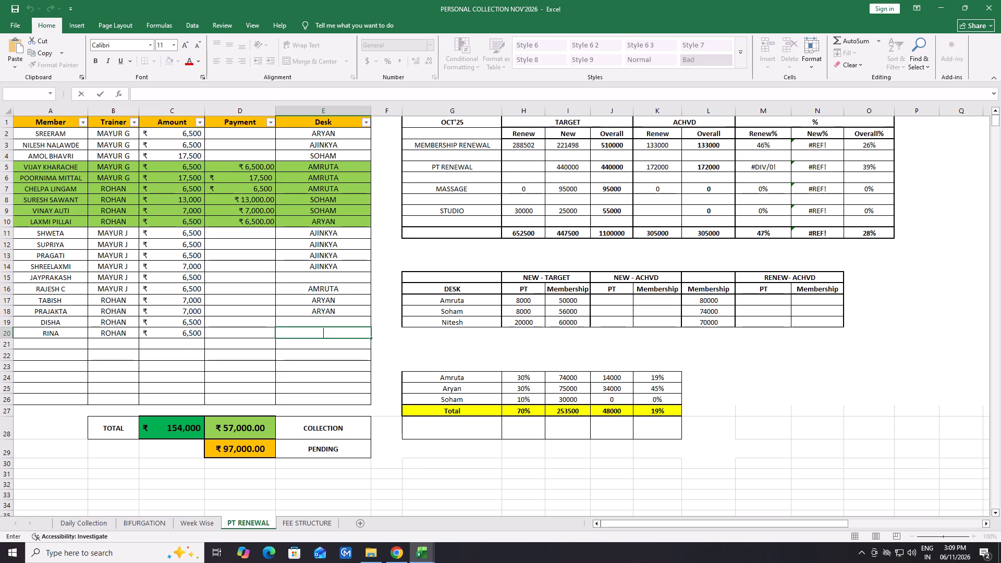
{"action": "key", "text": "a"}
{"action": "key", "text": "r"}
{"action": "type", "text": "YAN"}
{"action": "key", "text": "Return"}
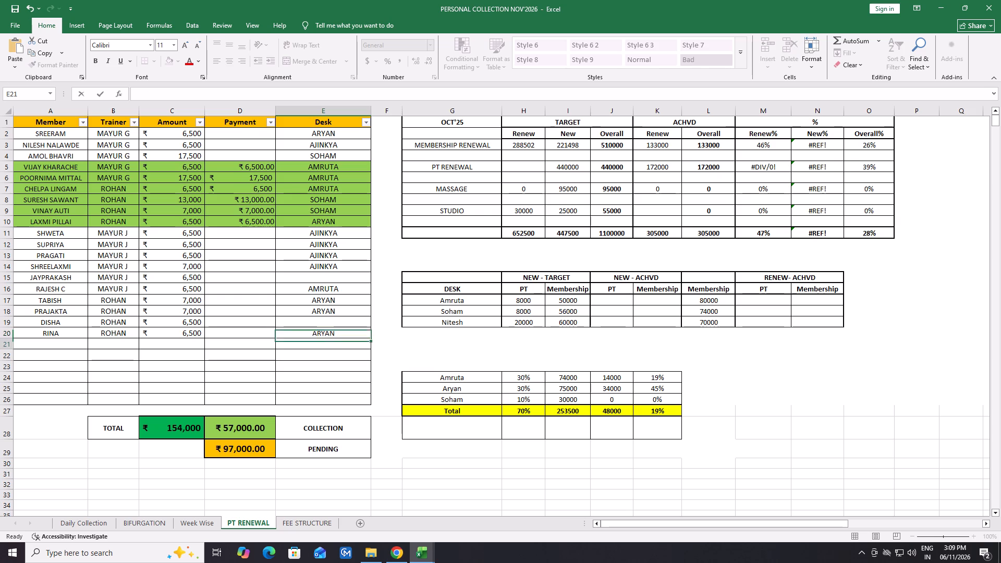
Filter the Desk column to show only ARYAN.
{"action": "left_click", "coordinate": [368, 127]}
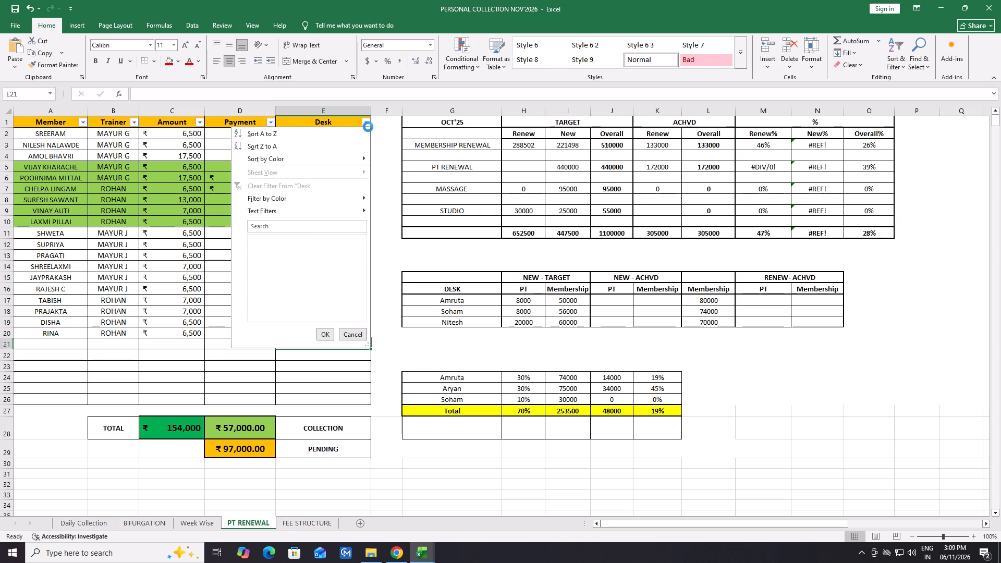
{"action": "left_click", "coordinate": [280, 238]}
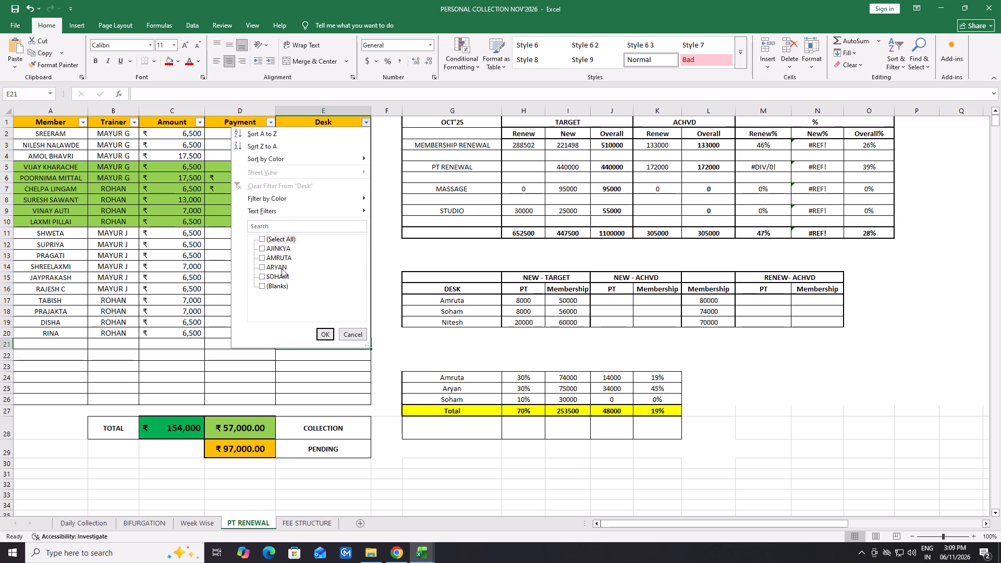
{"action": "left_click", "coordinate": [282, 268]}
{"action": "double_click", "coordinate": [322, 333]}
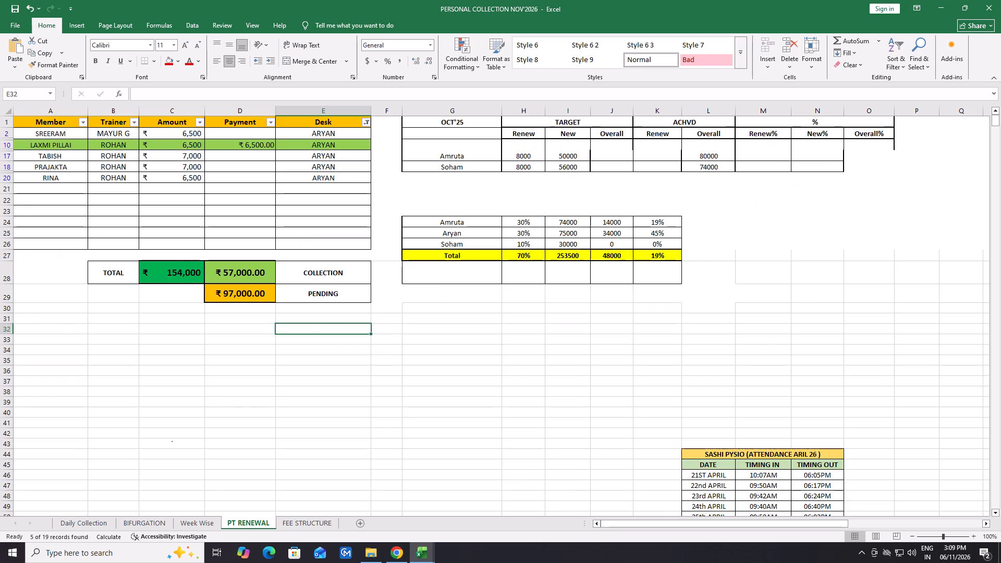
Select the Amount cells of the ARYAN desk members, from SREERAM down to RINA, to check their total.
{"action": "left_click", "coordinate": [192, 134]}
{"action": "left_click", "coordinate": [191, 152]}
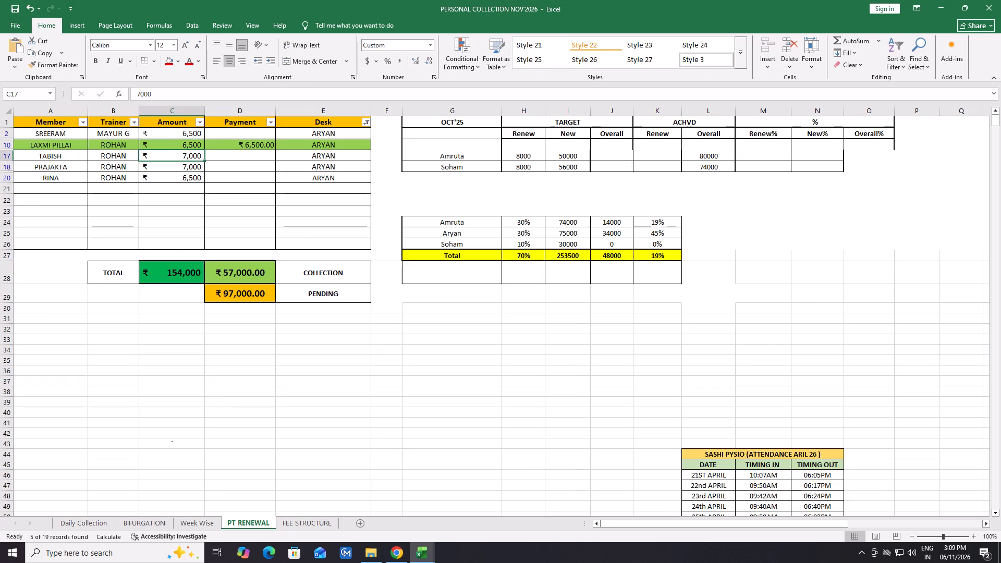
{"action": "left_click", "coordinate": [272, 202]}
{"action": "left_click", "coordinate": [192, 134]}
{"action": "left_click_drag", "start_coordinate": [193, 157], "coordinate": [193, 176]}
{"action": "left_click", "coordinate": [193, 177]}
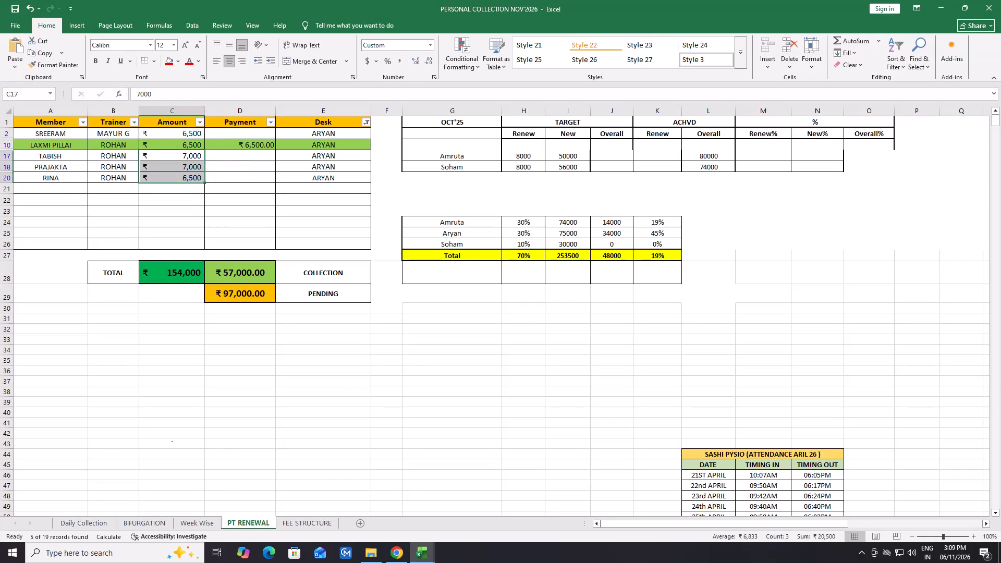
{"action": "left_click", "coordinate": [246, 197]}
{"action": "left_click", "coordinate": [190, 132]}
{"action": "left_click_drag", "start_coordinate": [191, 151], "coordinate": [192, 165]}
{"action": "left_click", "coordinate": [192, 173]}
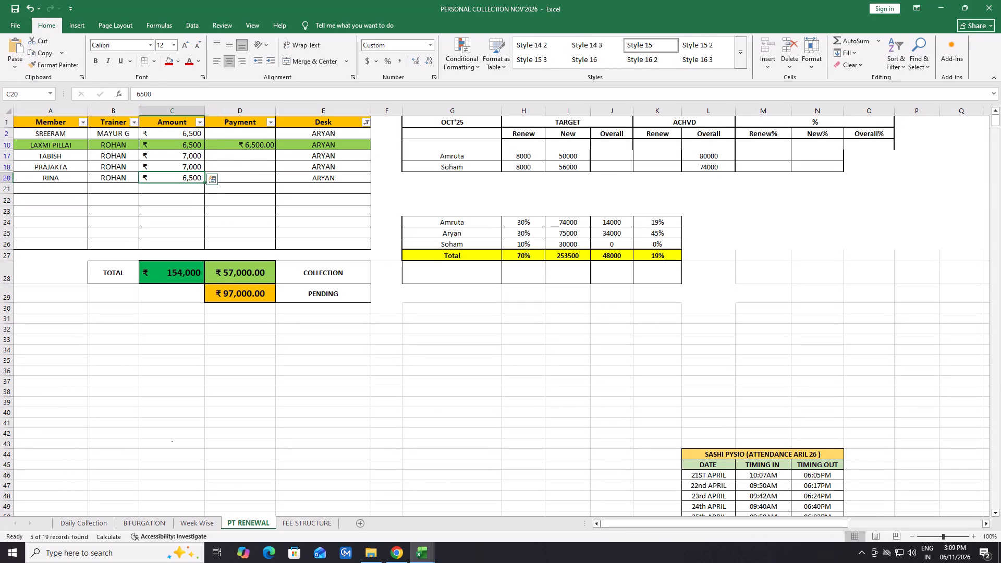
{"action": "double_click", "coordinate": [259, 160]}
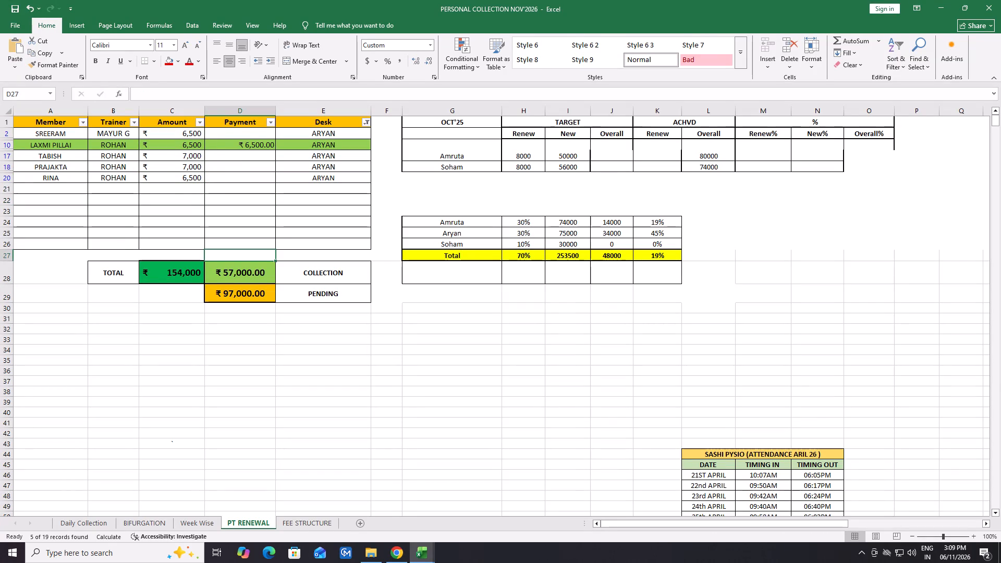
{"action": "left_click_drag", "start_coordinate": [185, 134], "coordinate": [183, 139]}
{"action": "left_click", "coordinate": [183, 140]}
{"action": "left_click_drag", "start_coordinate": [184, 157], "coordinate": [191, 175]}
{"action": "left_click", "coordinate": [272, 195]}
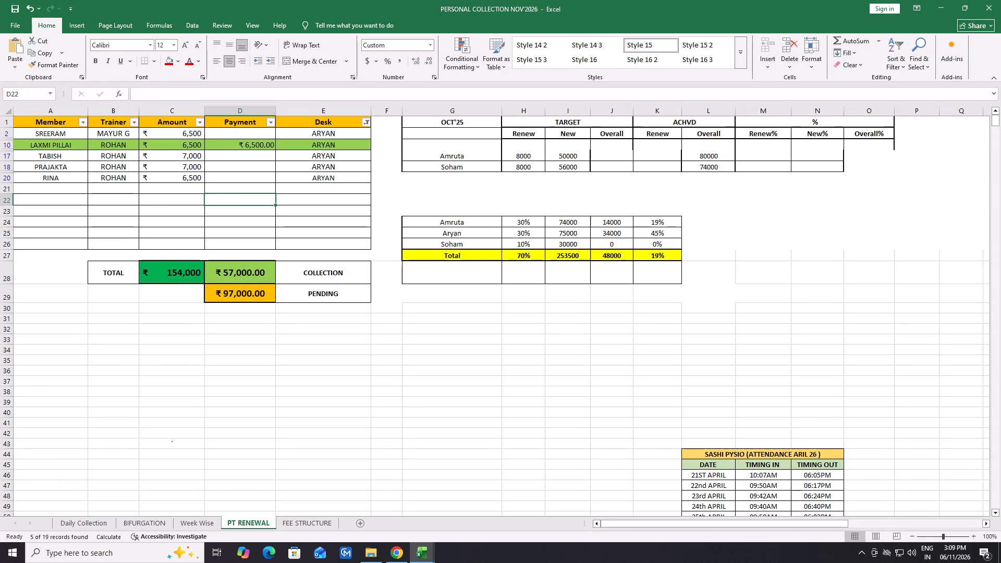
{"action": "double_click", "coordinate": [194, 133]}
{"action": "left_click", "coordinate": [195, 148]}
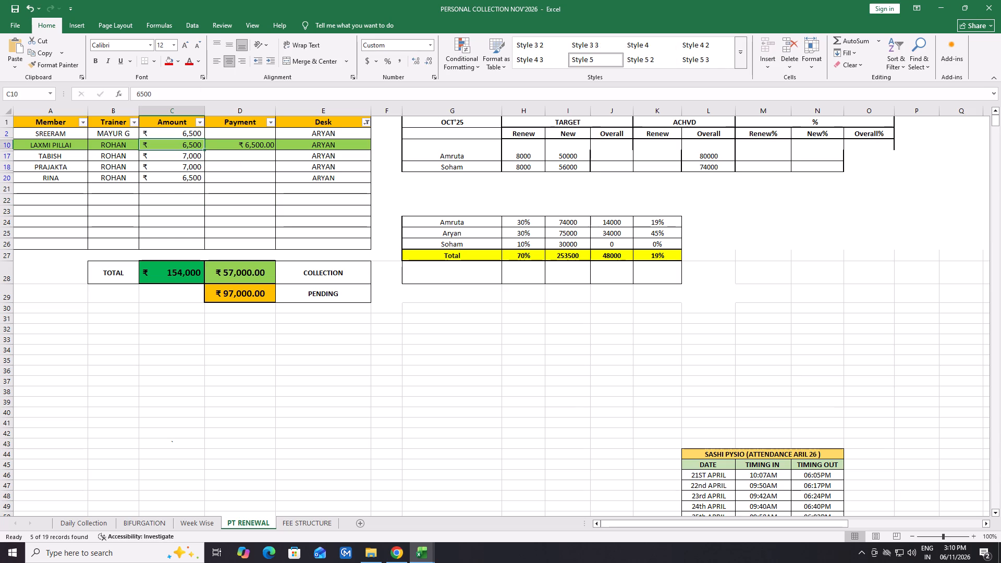
{"action": "left_click_drag", "start_coordinate": [169, 134], "coordinate": [175, 176]}
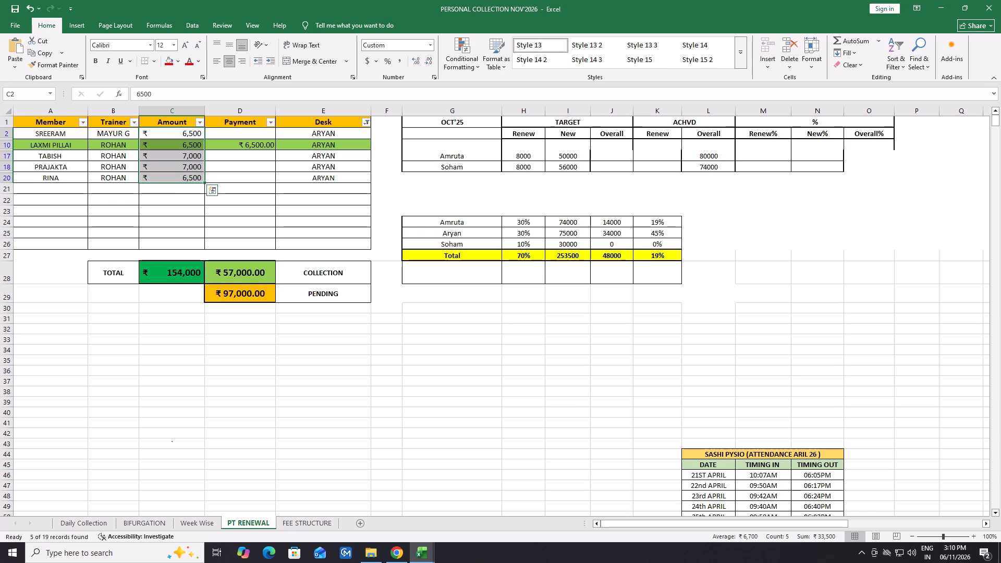
{"action": "left_click", "coordinate": [344, 223]}
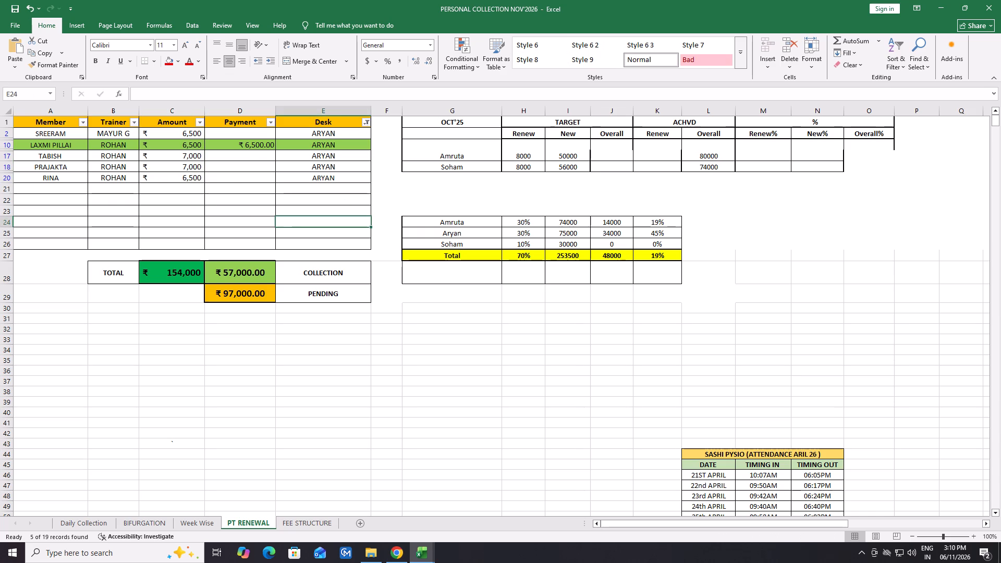
Filter the Desk column to show only AMRUTA and select its Amount cells to check their total.
{"action": "left_click", "coordinate": [362, 124]}
{"action": "left_click", "coordinate": [271, 267]}
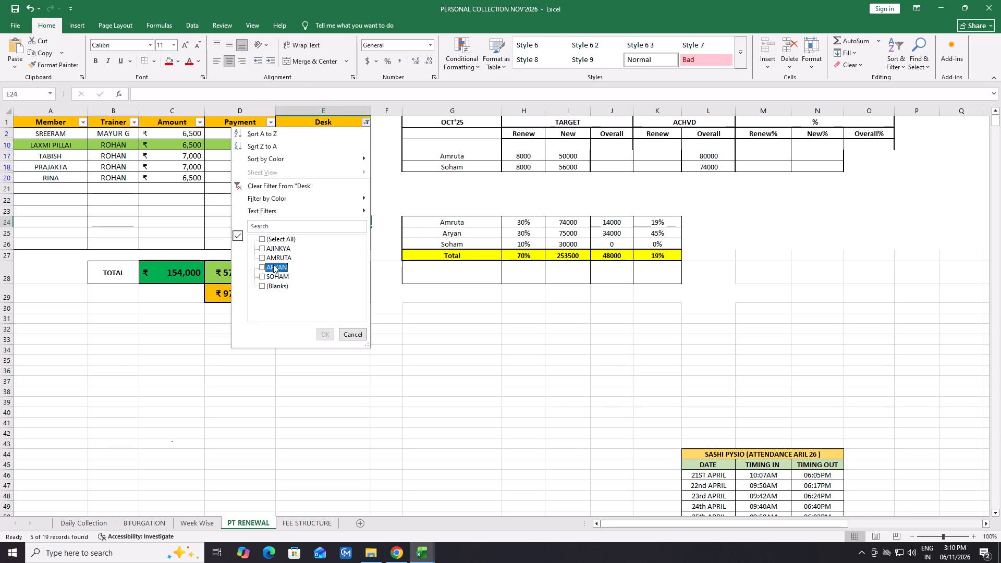
{"action": "left_click", "coordinate": [275, 259]}
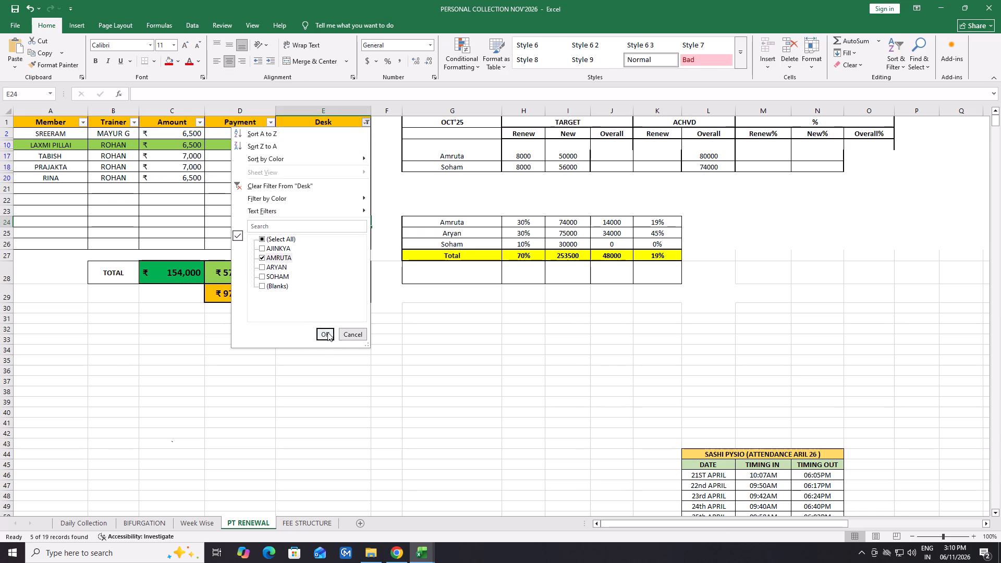
{"action": "double_click", "coordinate": [324, 329]}
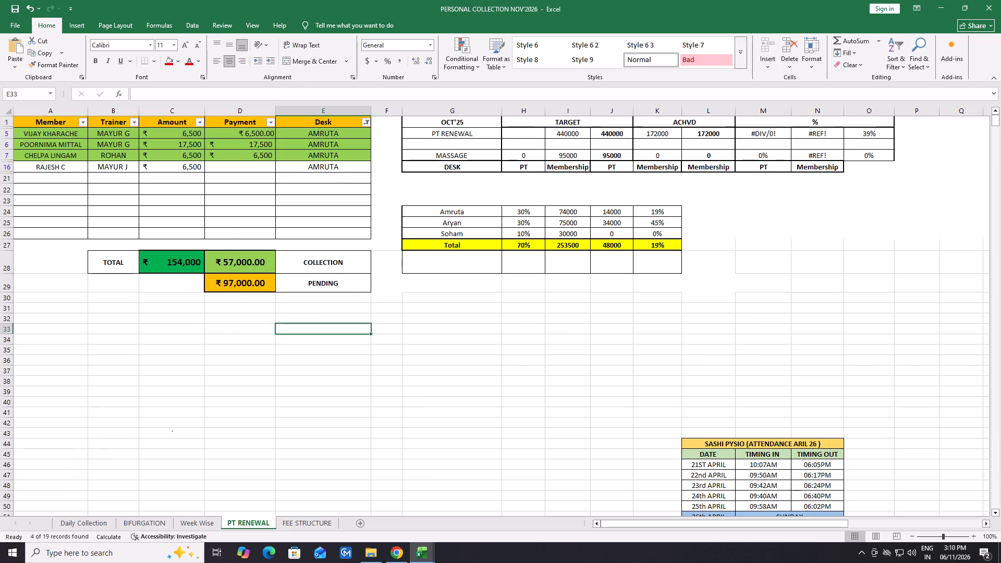
{"action": "left_click_drag", "start_coordinate": [191, 133], "coordinate": [195, 168]}
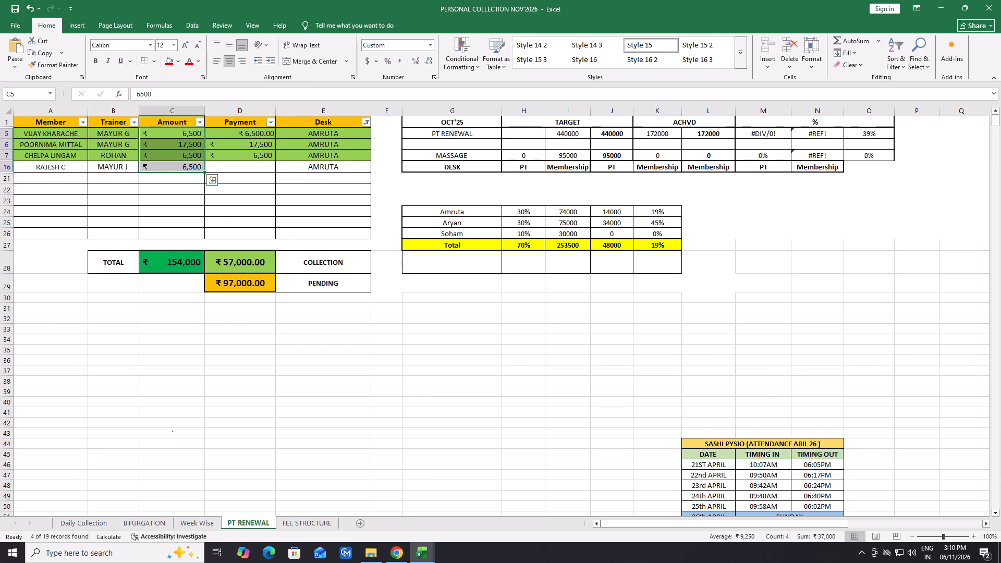
{"action": "left_click", "coordinate": [303, 223]}
Filter the Desk column to show only AJINKYA and select its Amount cells to check their total.
{"action": "left_click", "coordinate": [364, 123]}
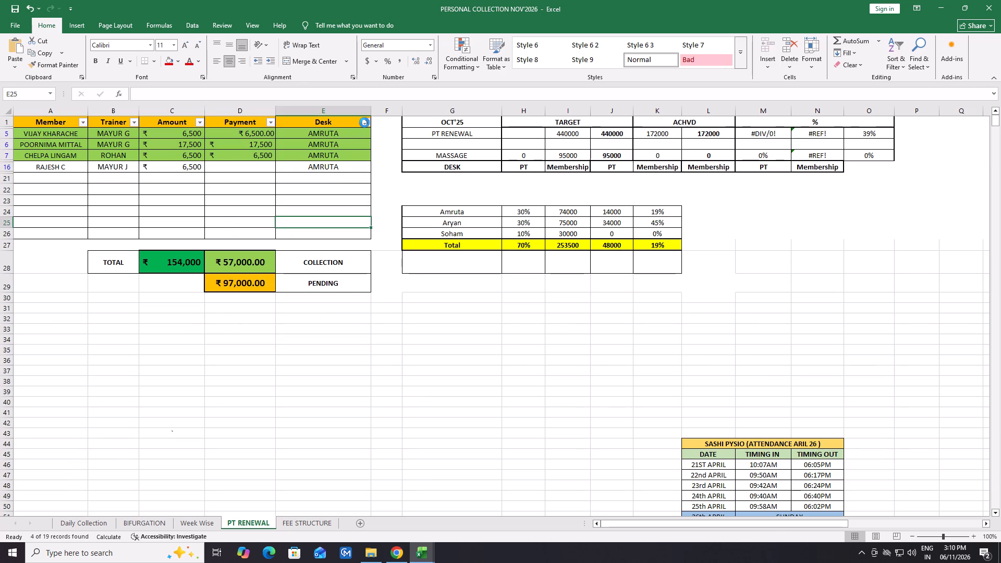
{"action": "left_click", "coordinate": [276, 255]}
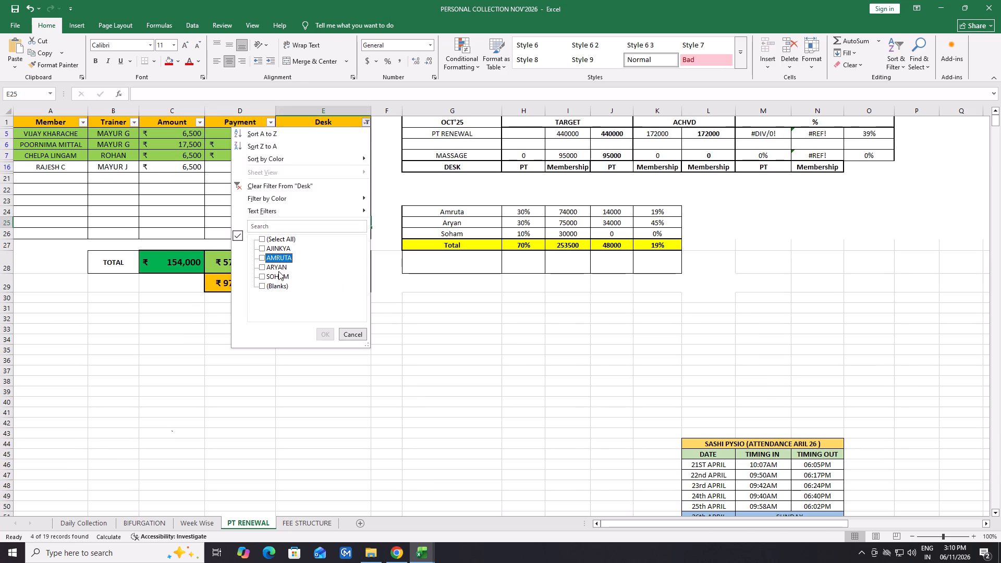
{"action": "left_click", "coordinate": [282, 250]}
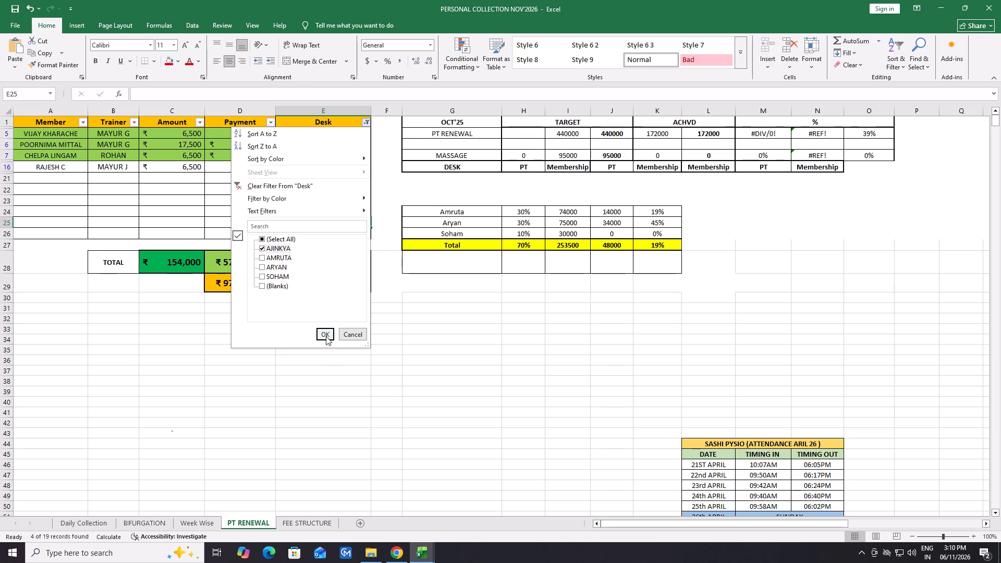
{"action": "double_click", "coordinate": [326, 336]}
{"action": "left_click_drag", "start_coordinate": [181, 136], "coordinate": [185, 160]}
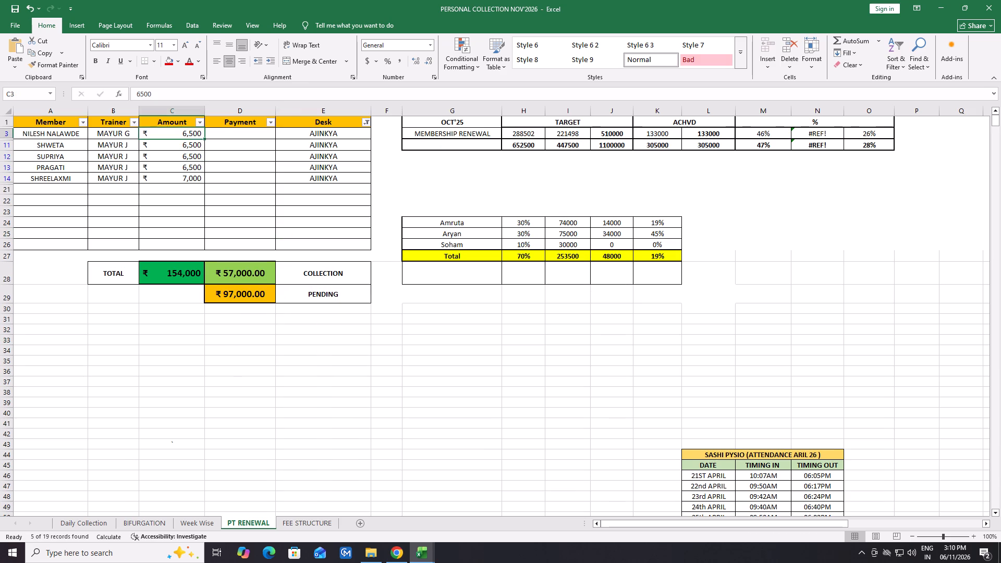
{"action": "left_click_drag", "start_coordinate": [185, 160], "coordinate": [186, 179]}
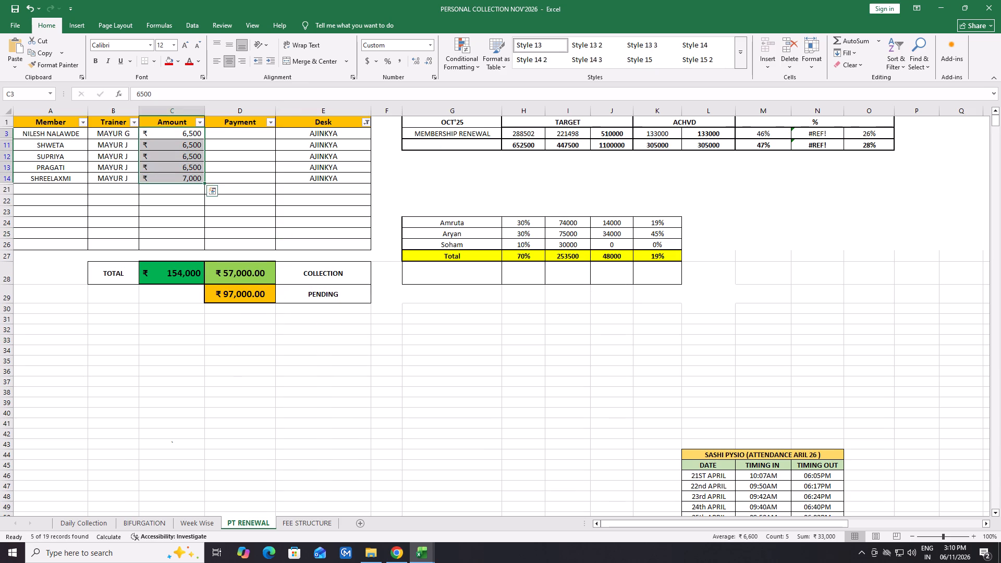
Extend the Desk filter to show members with a blank desk alongside AJINKYA.
{"action": "left_click", "coordinate": [365, 122]}
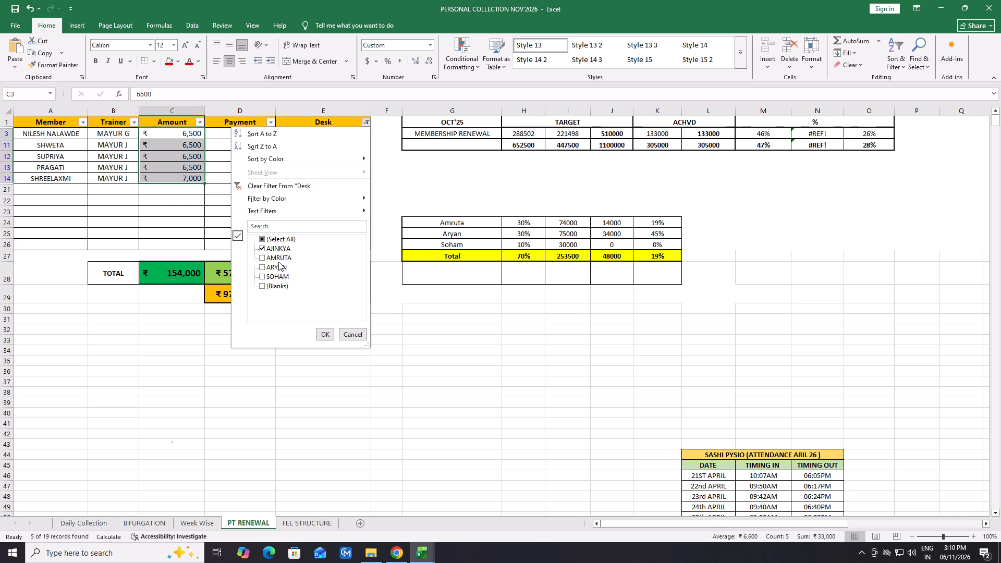
{"action": "left_click", "coordinate": [281, 286]}
{"action": "double_click", "coordinate": [327, 336]}
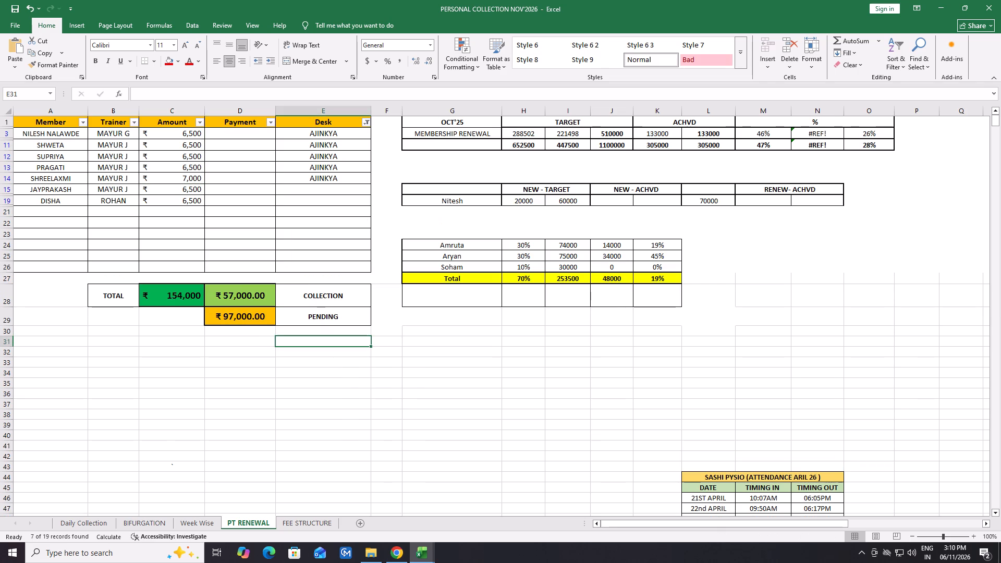
Enter AJINKYA as the desk for JAYPRAKASH in row 15 and ARYAN for DISHA in row 19.
{"action": "left_click", "coordinate": [323, 192]}
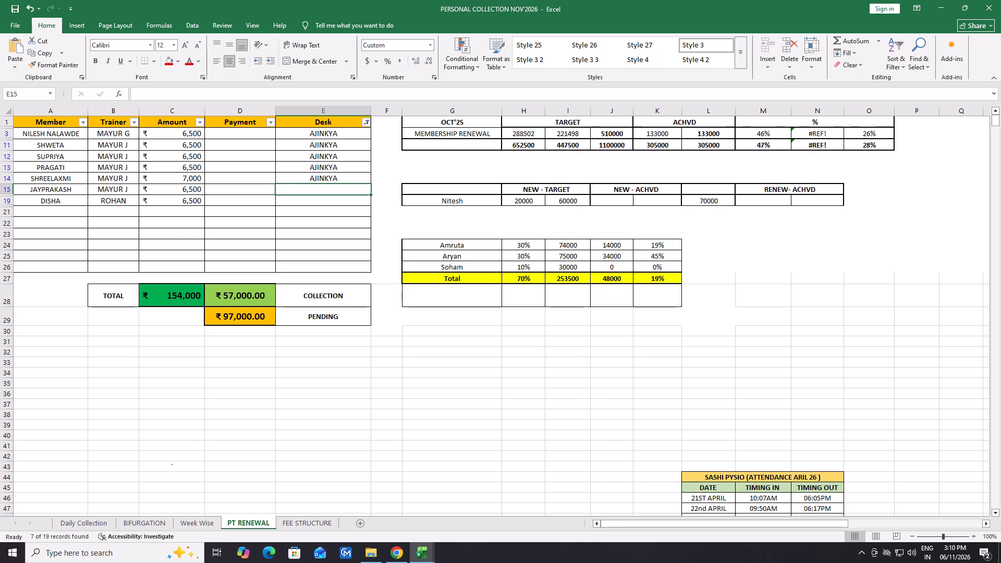
{"action": "type", "text": "AJ"}
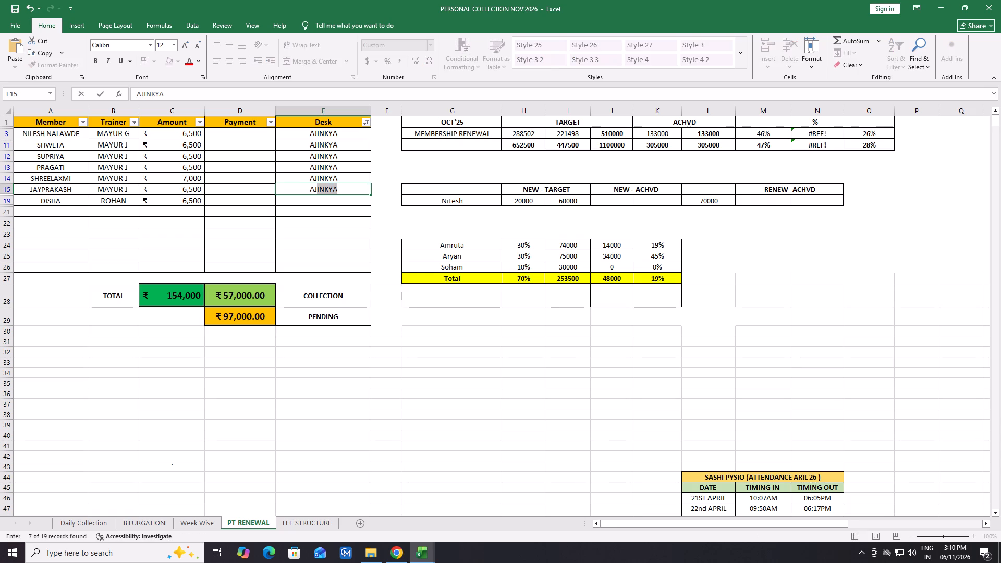
{"action": "key", "text": "Return"}
{"action": "type", "text": "AR"}
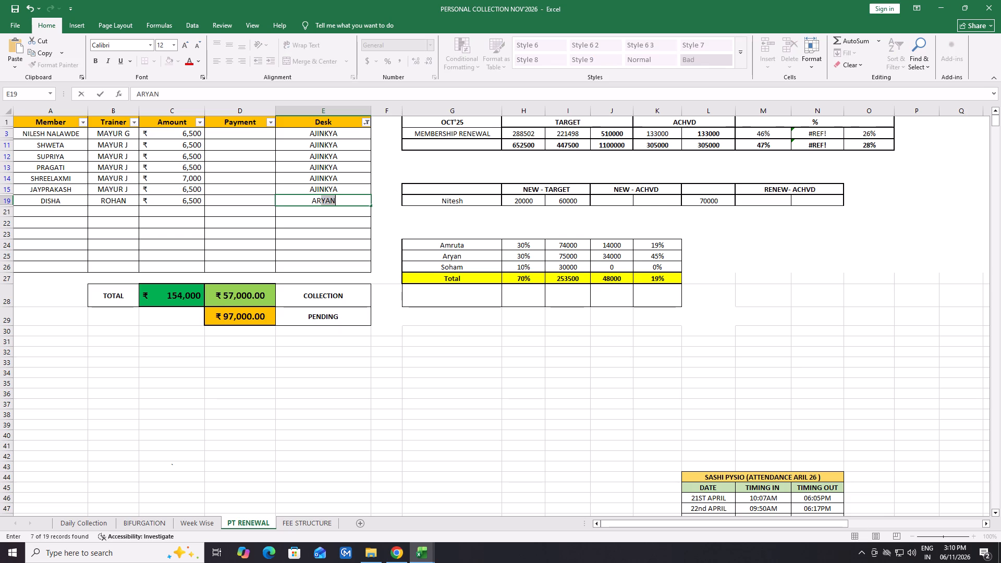
{"action": "key", "text": "Return"}
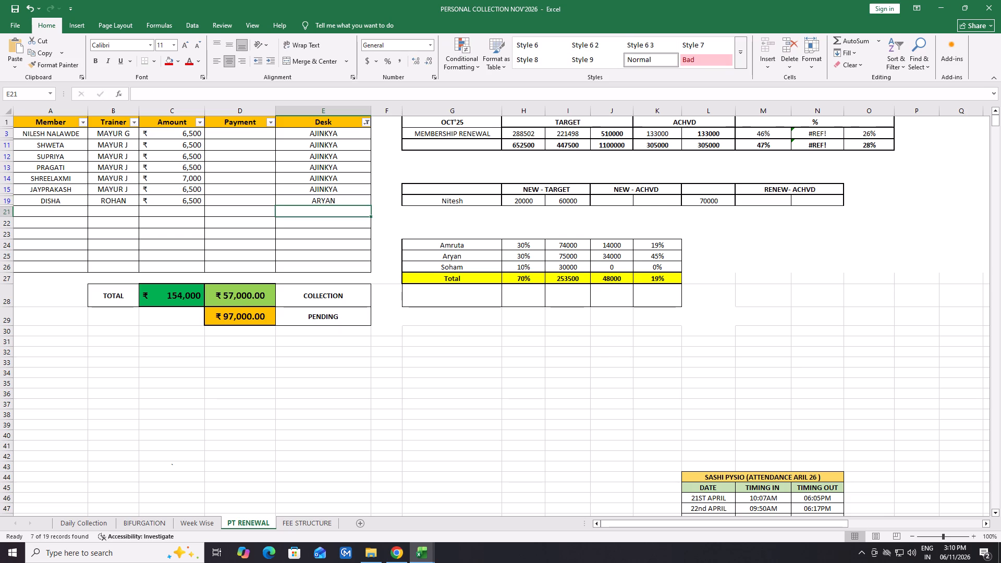
Set the Desk column filter to show all desks again.
{"action": "left_click", "coordinate": [368, 121]}
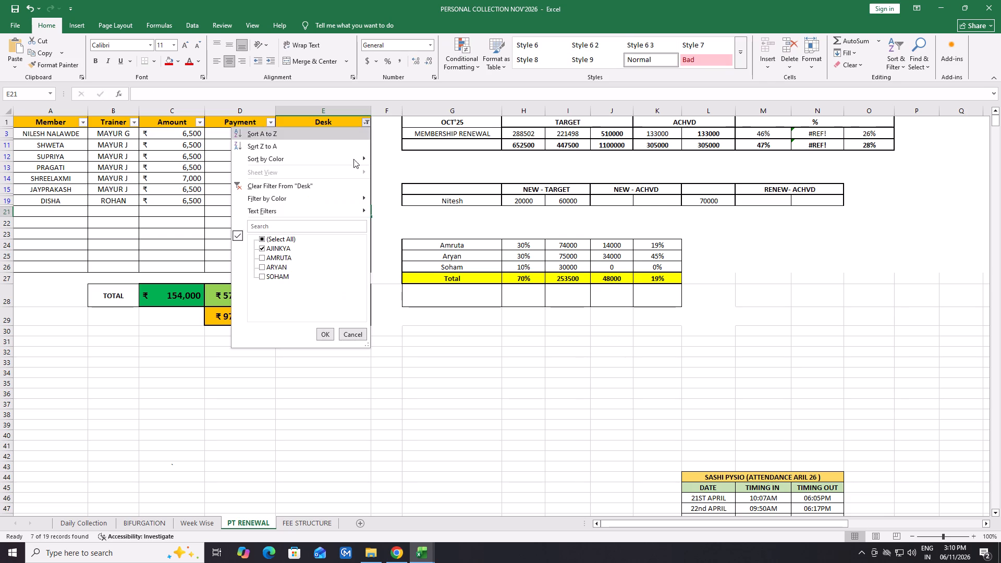
{"action": "left_click", "coordinate": [292, 236]}
{"action": "double_click", "coordinate": [328, 332]}
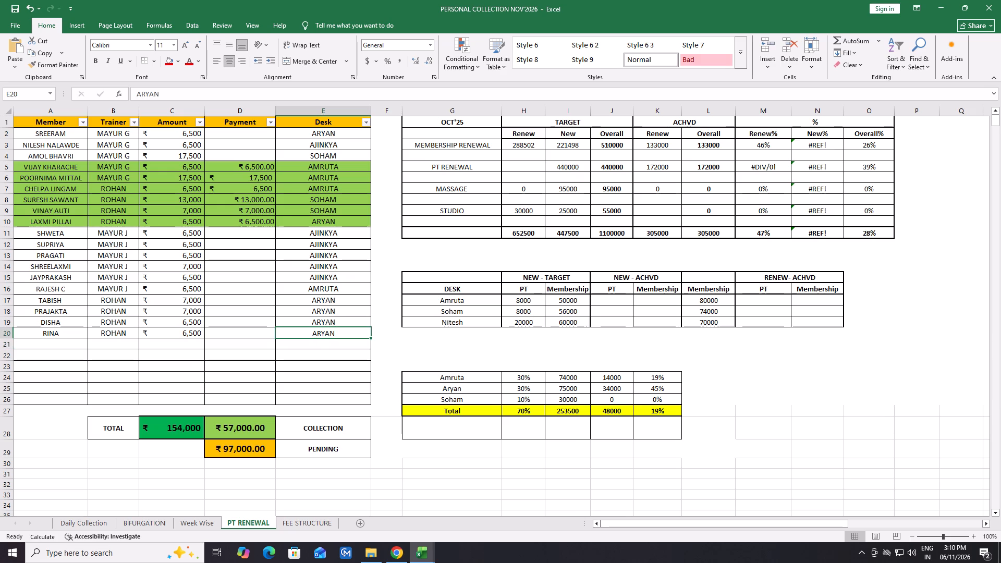
Save the workbook with the updated PT RENEWAL sheet.
{"action": "left_click", "coordinate": [754, 409]}
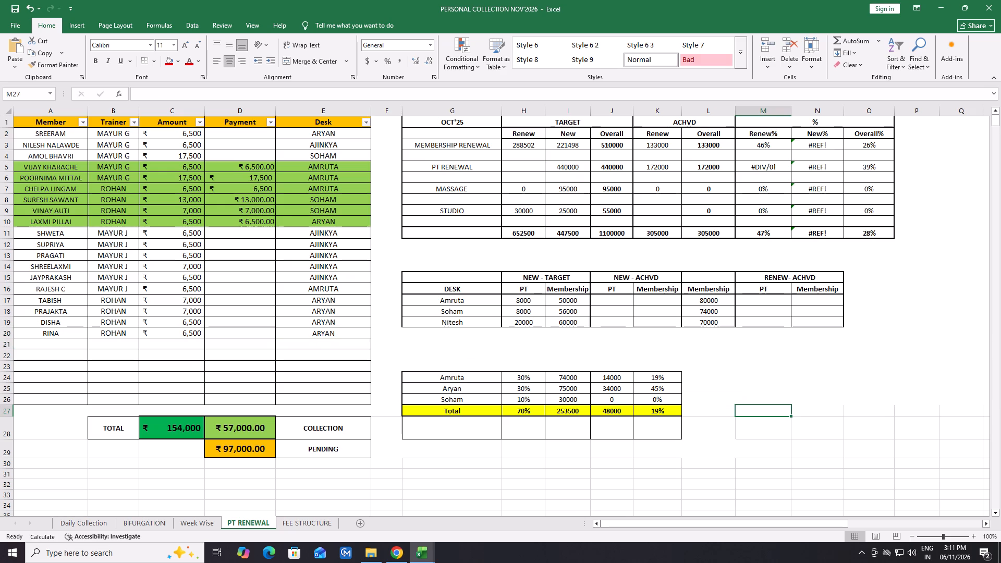
{"action": "key", "text": "ctrl+s"}
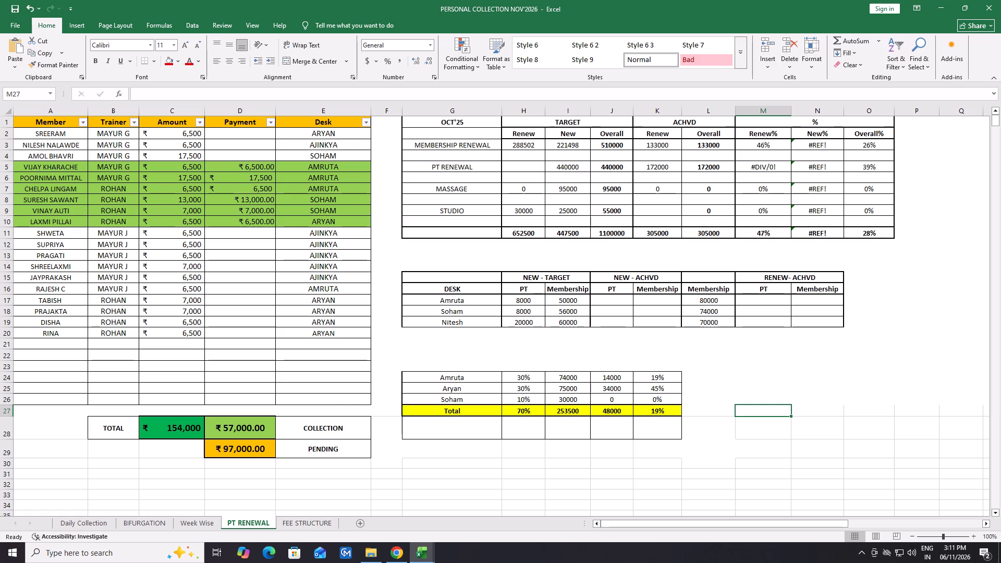
{"action": "key", "text": "ctrl+s"}
{"action": "key", "text": "ctrl+s"}
{"action": "key", "text": "ctrl+s"}
Look over the Daily Collection and BIFURGATION sheets.
{"action": "left_click", "coordinate": [89, 526]}
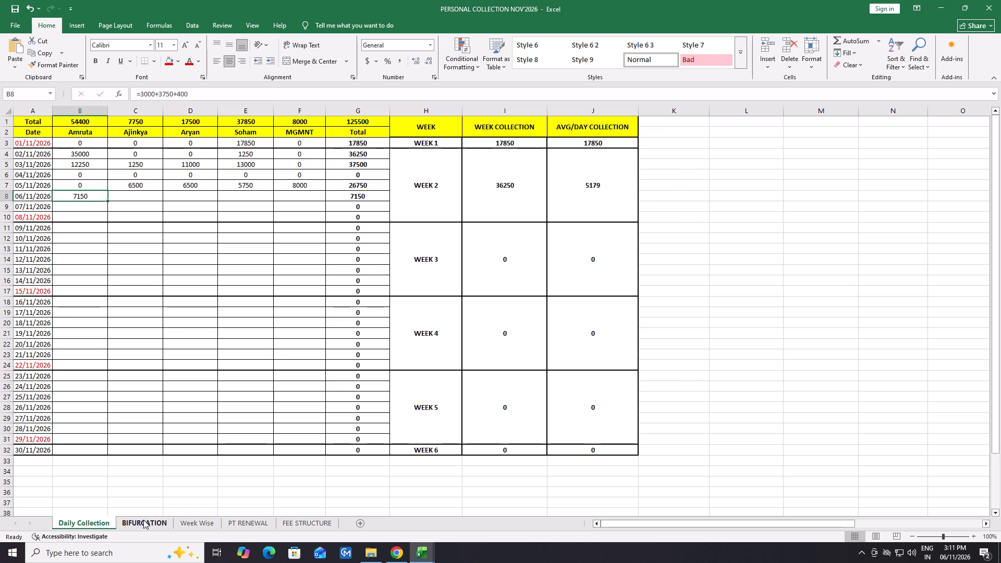
{"action": "double_click", "coordinate": [143, 520]}
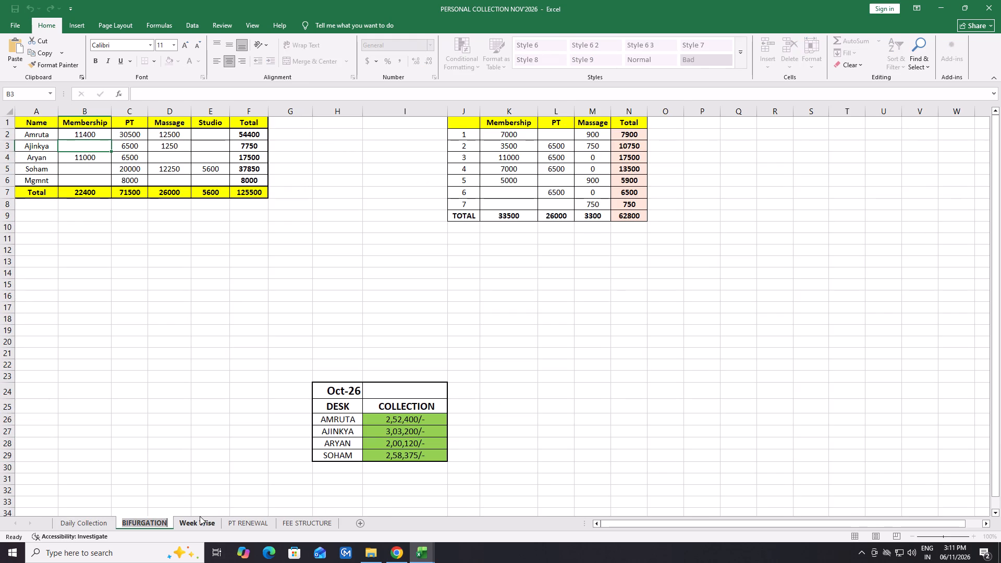
{"action": "double_click", "coordinate": [258, 520]}
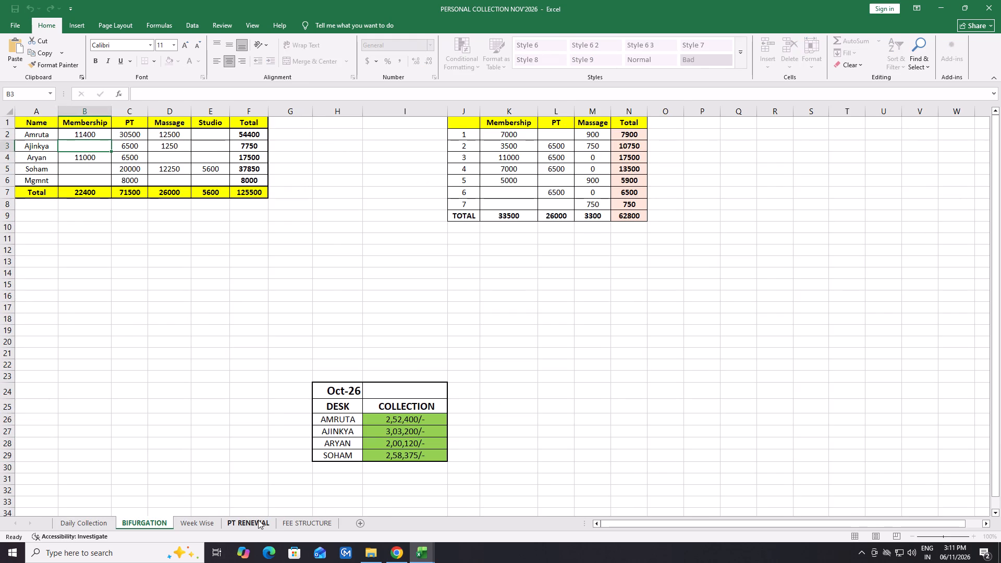
Return to the Daily Collection sheet and save the workbook.
{"action": "left_click", "coordinate": [79, 517]}
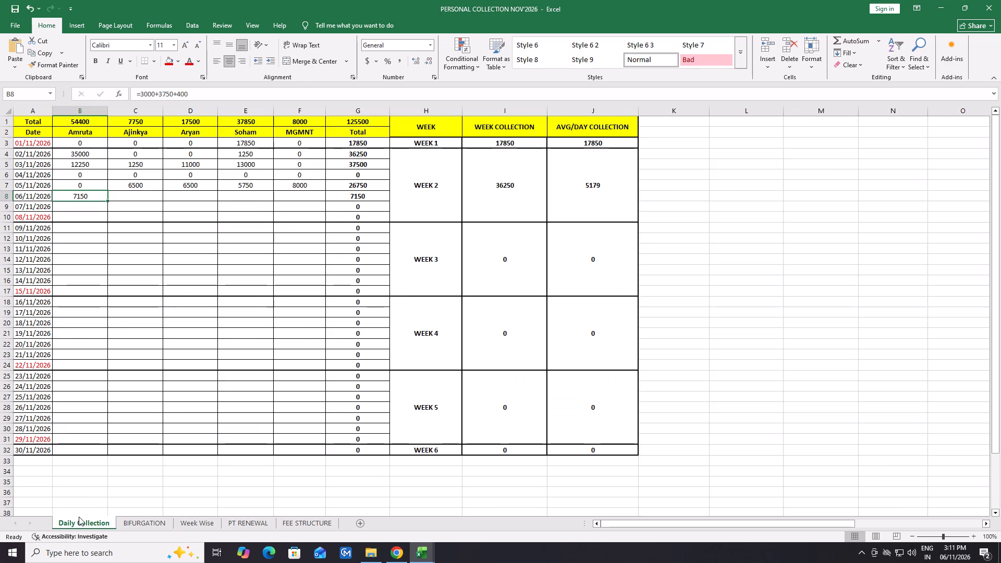
{"action": "key", "text": "ctrl+s"}
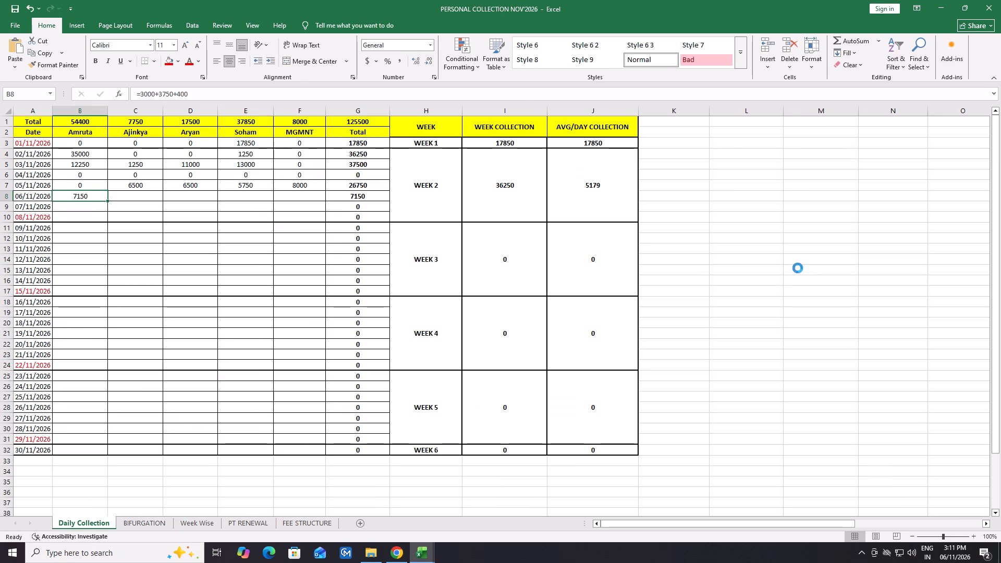
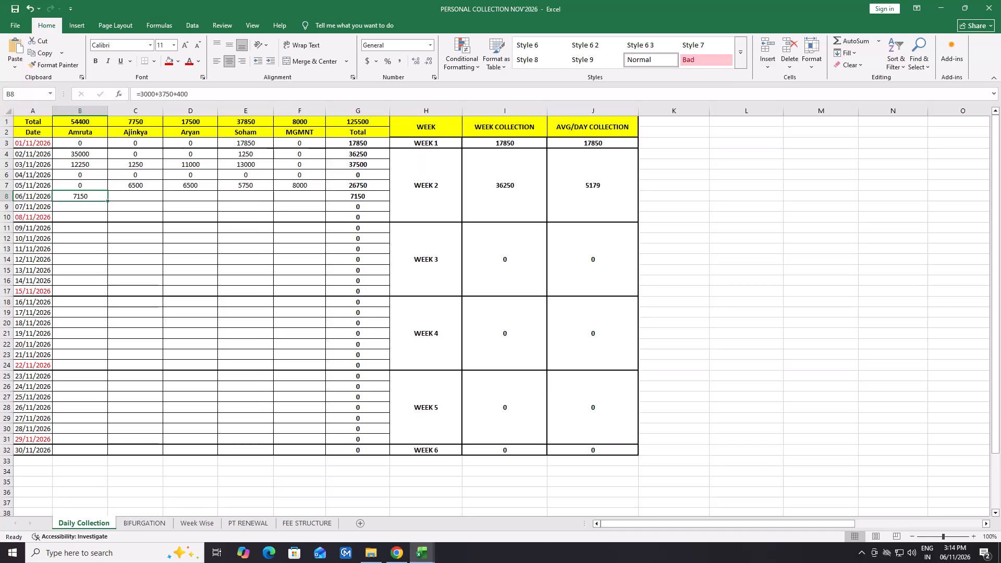
Look over the fee tables on the FEE STRUCTURE sheet.
{"action": "left_click", "coordinate": [299, 521]}
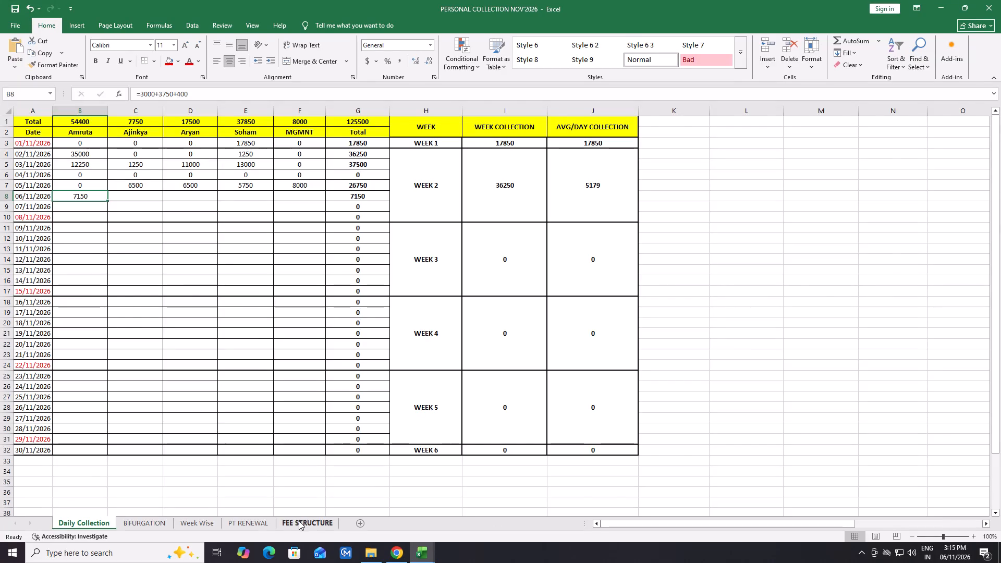
{"action": "scroll", "coordinate": [331, 370], "scroll_direction": "down", "scroll_amount": 10}
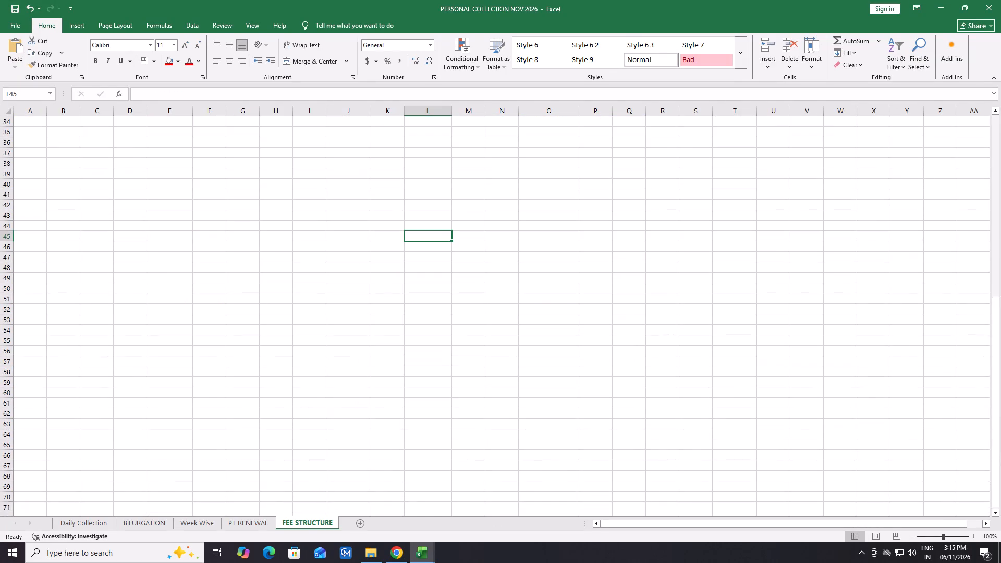
{"action": "scroll", "coordinate": [325, 380], "scroll_direction": "up", "scroll_amount": 3}
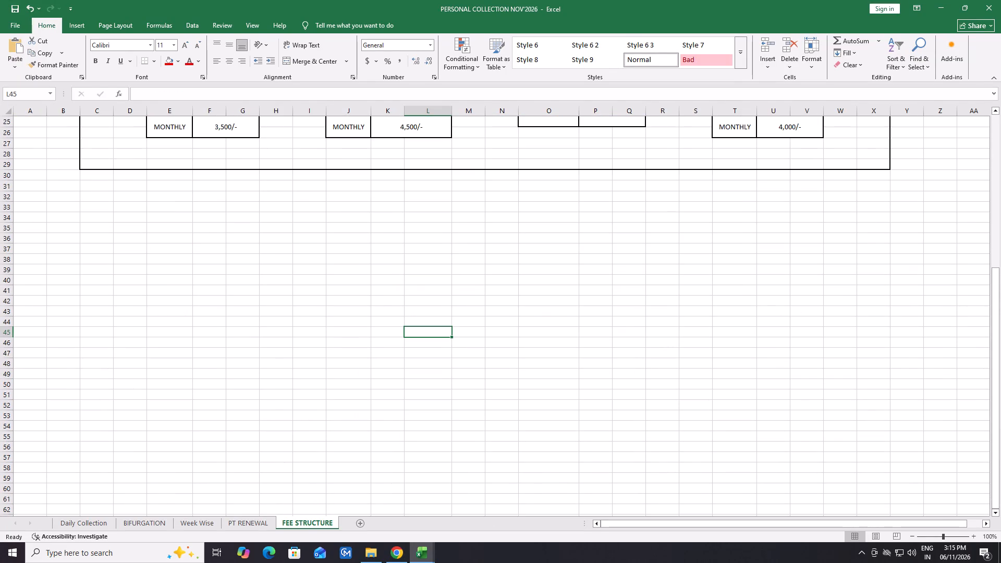
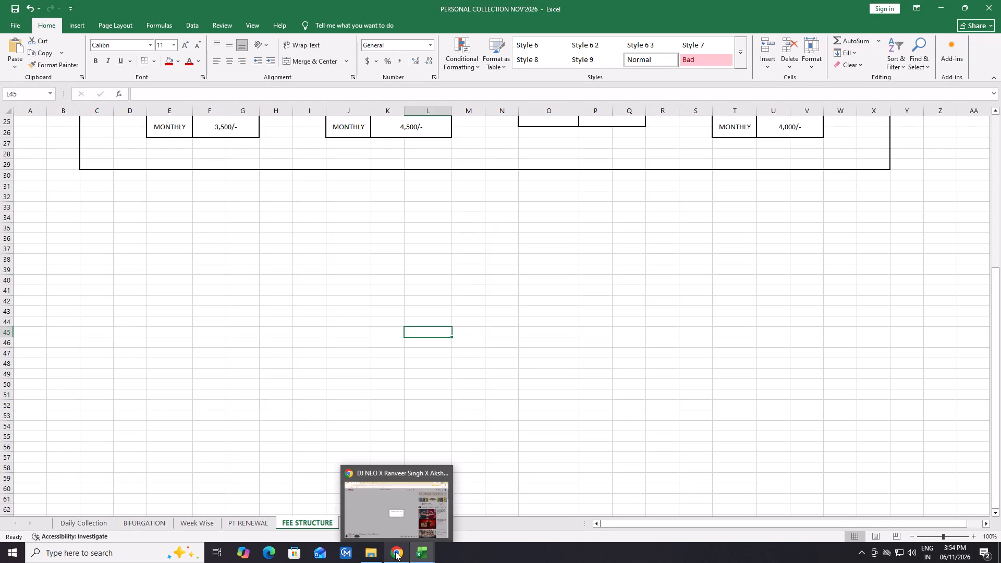
Switch from the workbook to the Chrome window with the YouTube workout mix.
{"action": "left_click", "coordinate": [399, 520]}
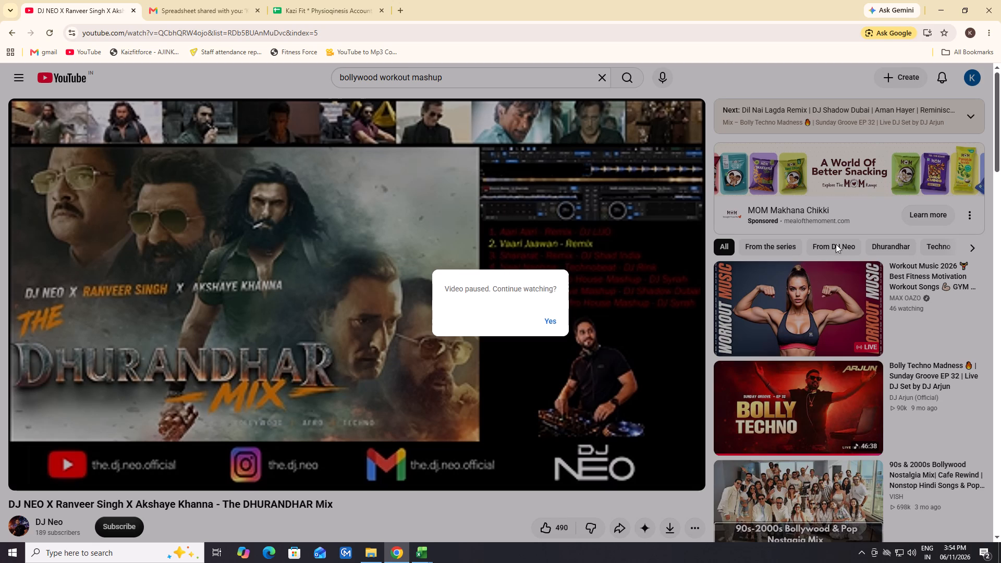
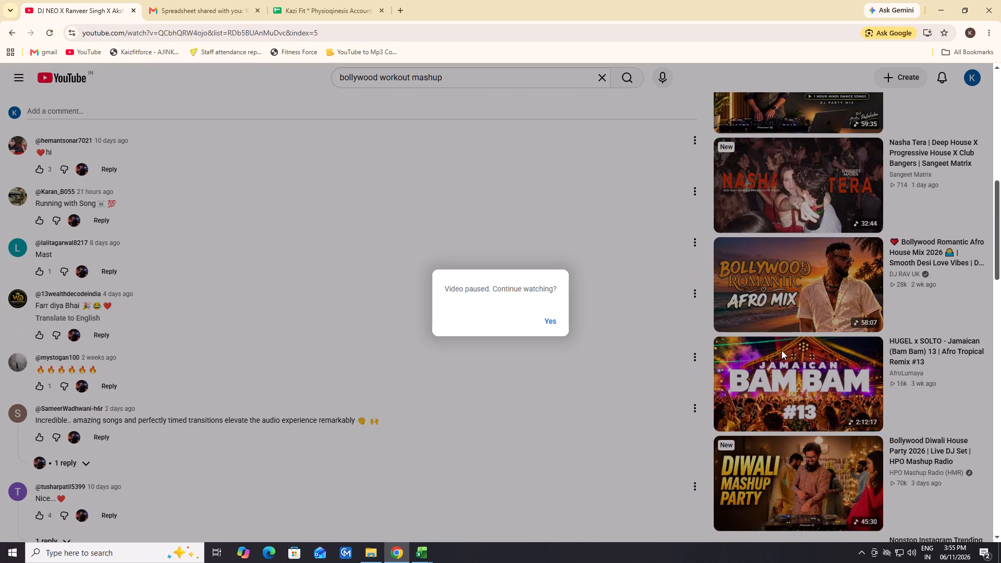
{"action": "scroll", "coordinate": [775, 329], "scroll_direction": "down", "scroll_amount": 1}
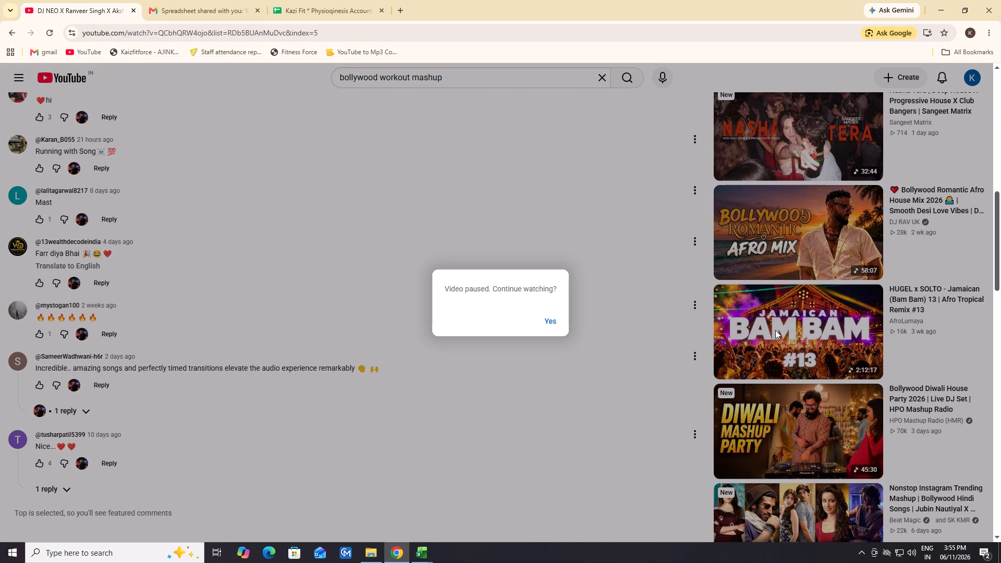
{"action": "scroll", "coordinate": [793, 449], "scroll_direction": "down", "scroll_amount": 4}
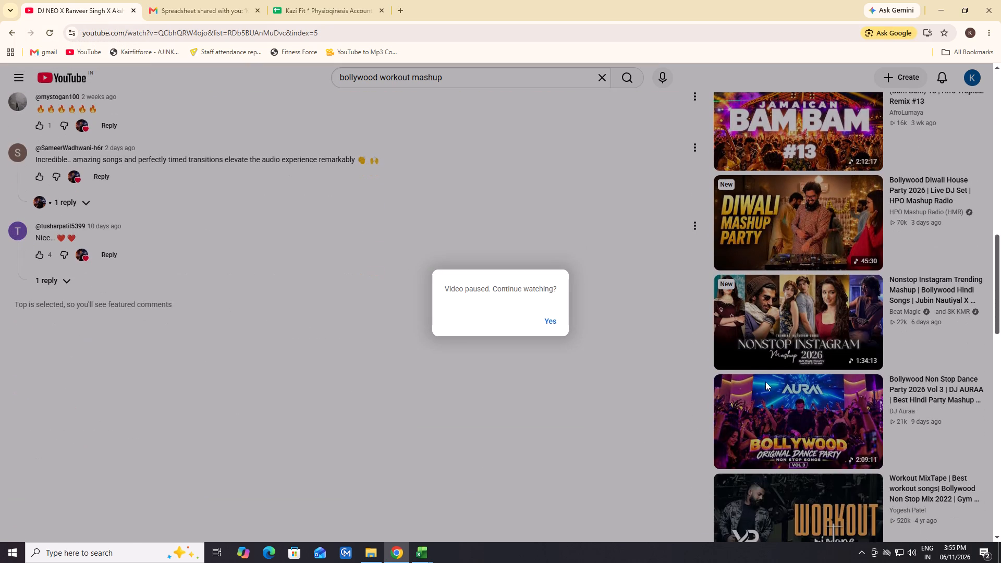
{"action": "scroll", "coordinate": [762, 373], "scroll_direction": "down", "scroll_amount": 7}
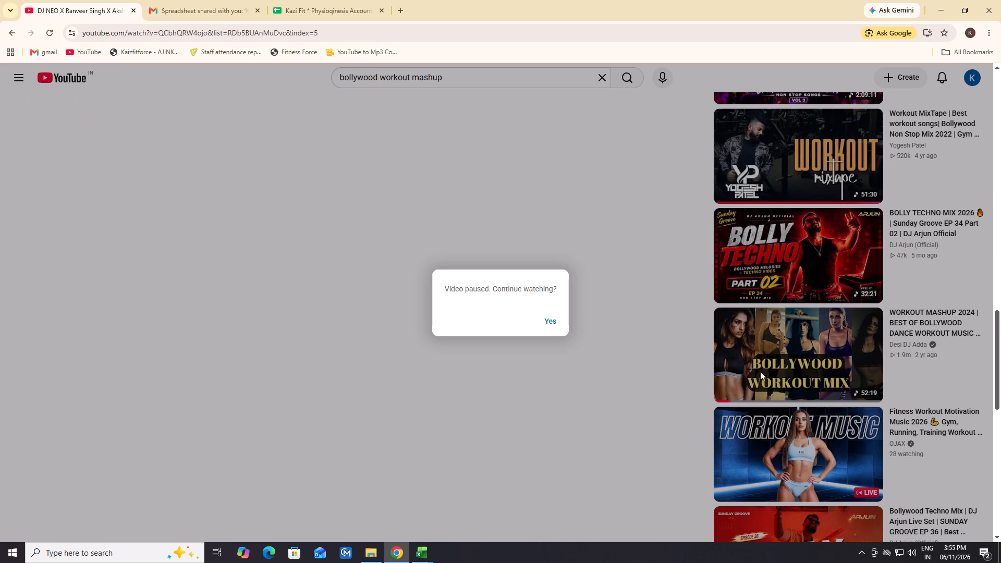
Play the suggested video "BOLLY TECHNO MIX 2026 | Sunday Groove EP 34 Part 02" by DJ Arjun Official.
{"action": "double_click", "coordinate": [790, 267]}
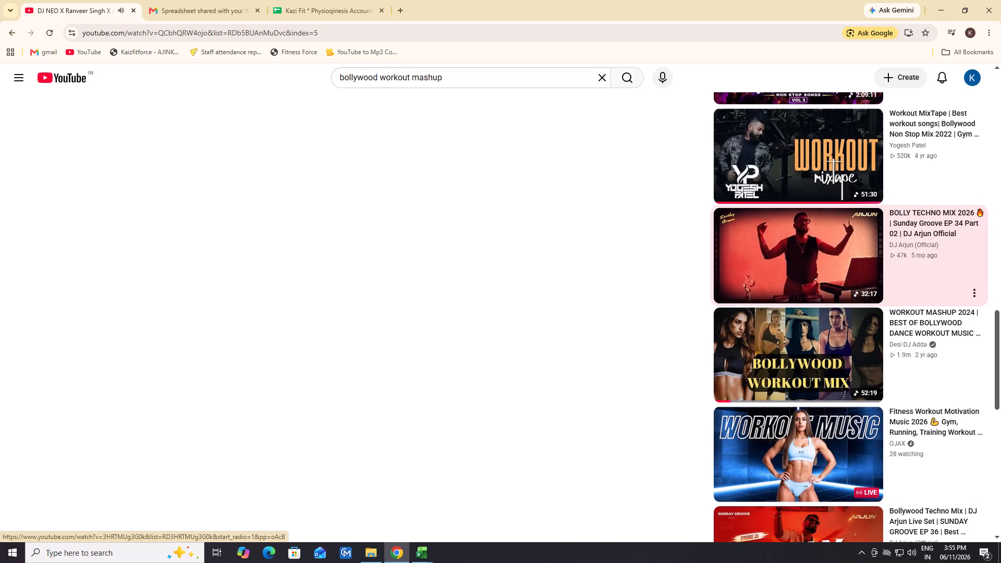
{"action": "left_click", "coordinate": [790, 266]}
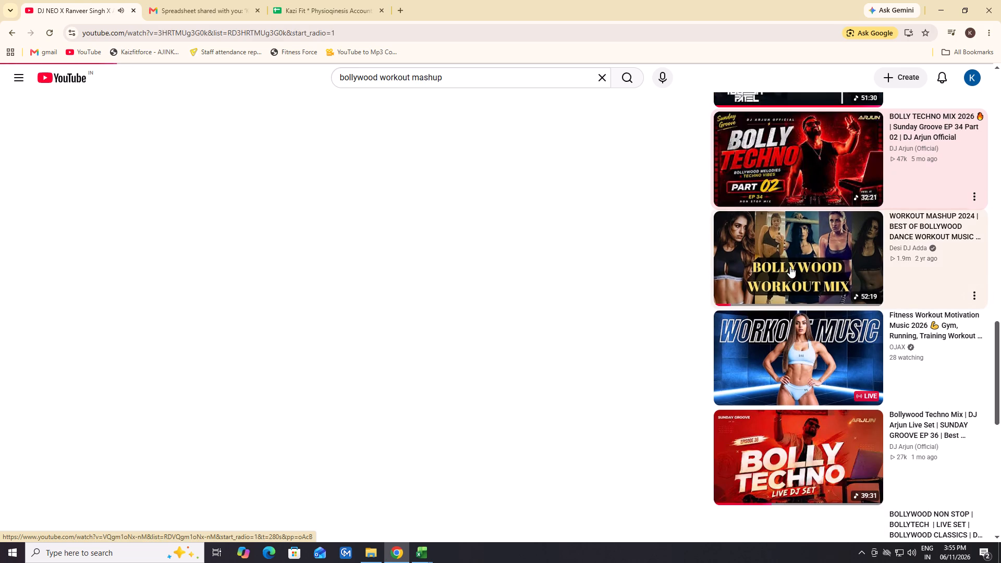
Play the suggested live stream "Workout Music 2026 | Best Fitness Motivation Workout Songs" by MAX OAZO.
{"action": "left_click", "coordinate": [809, 168]}
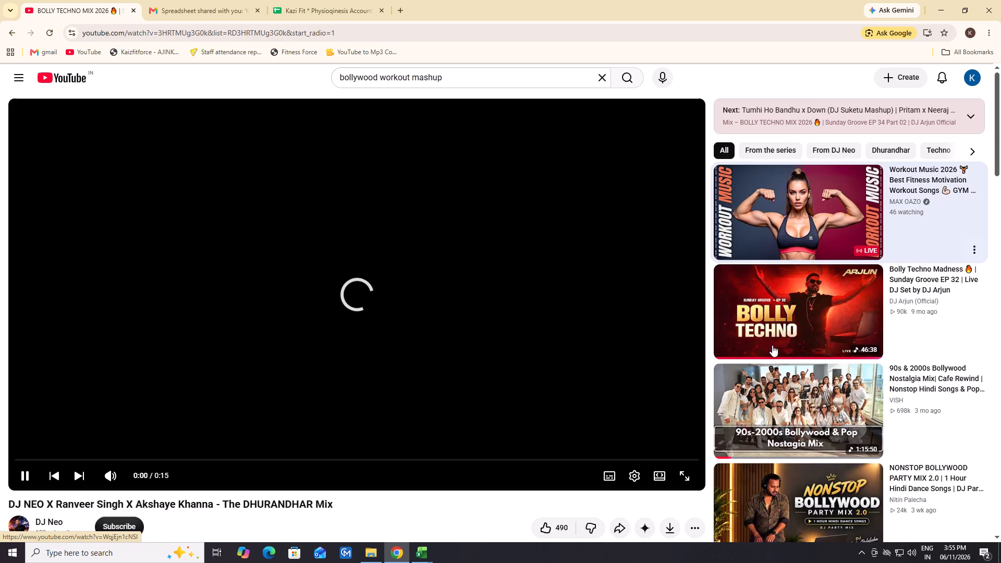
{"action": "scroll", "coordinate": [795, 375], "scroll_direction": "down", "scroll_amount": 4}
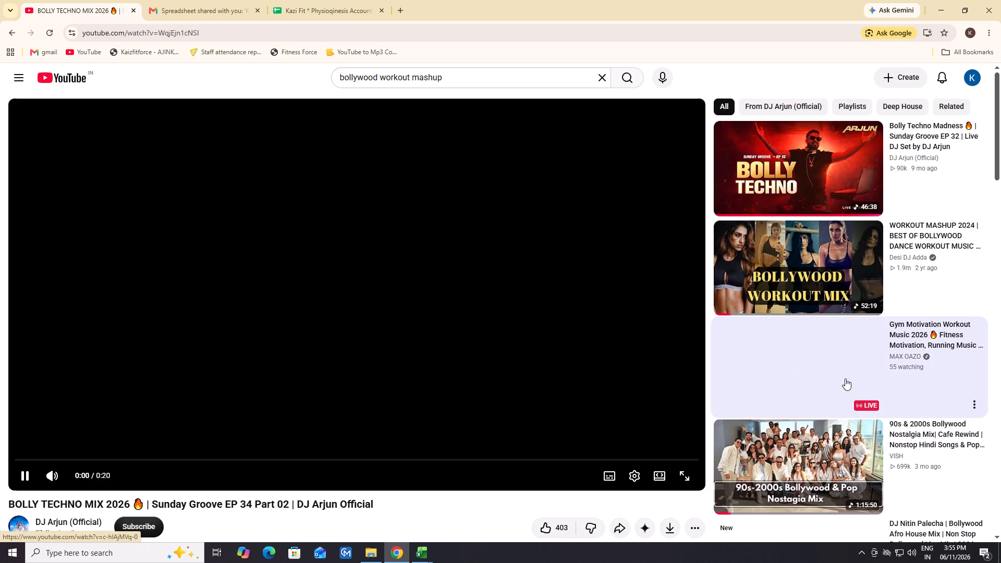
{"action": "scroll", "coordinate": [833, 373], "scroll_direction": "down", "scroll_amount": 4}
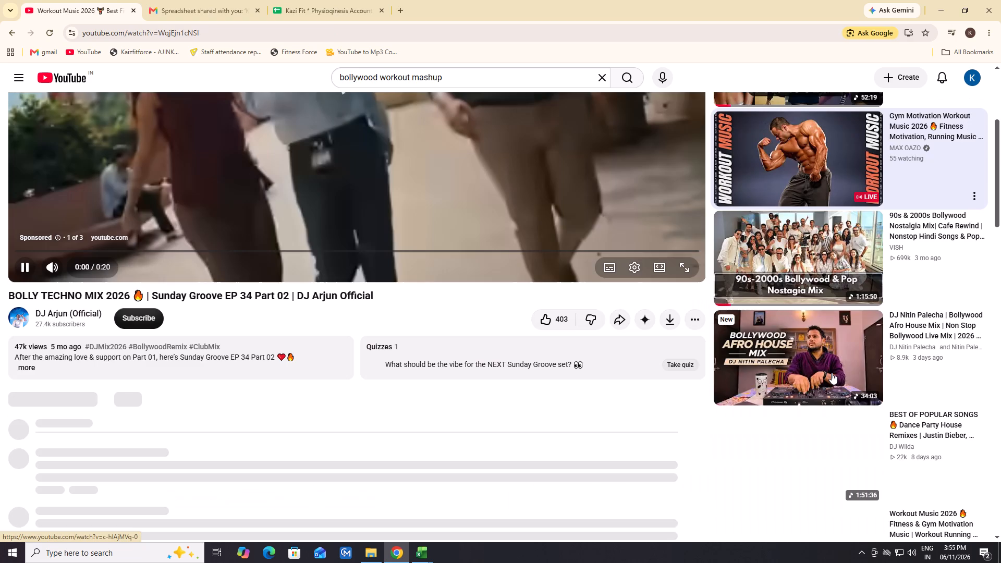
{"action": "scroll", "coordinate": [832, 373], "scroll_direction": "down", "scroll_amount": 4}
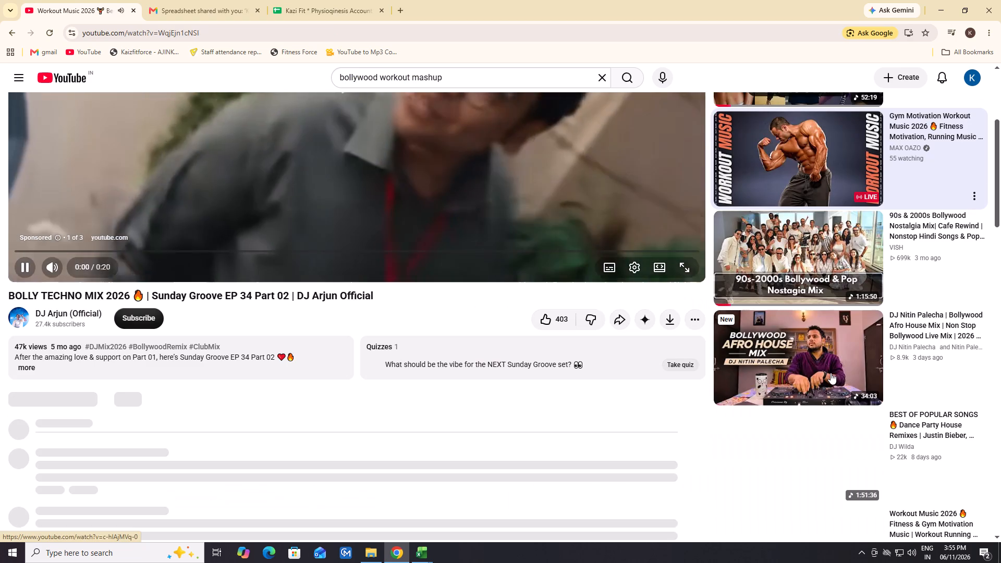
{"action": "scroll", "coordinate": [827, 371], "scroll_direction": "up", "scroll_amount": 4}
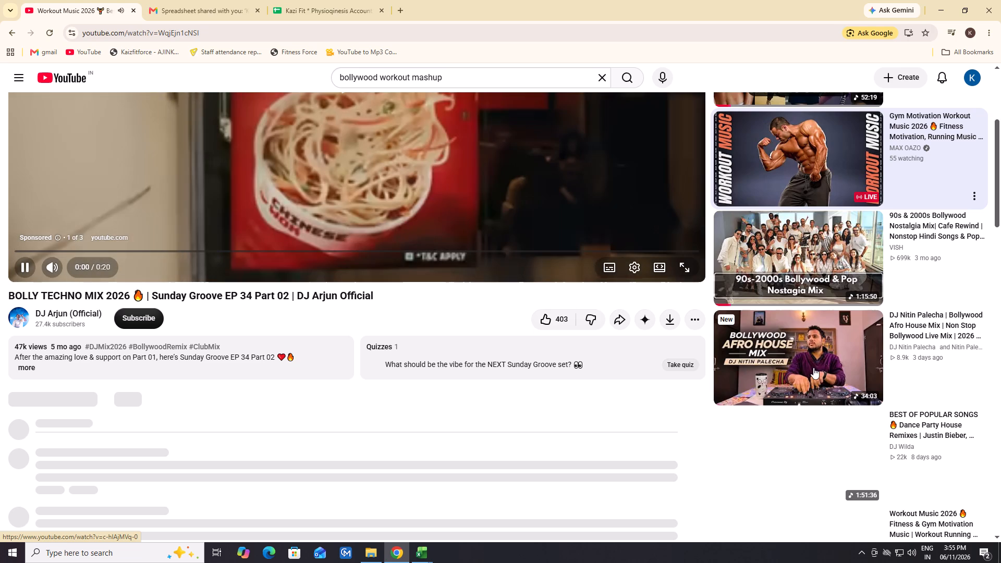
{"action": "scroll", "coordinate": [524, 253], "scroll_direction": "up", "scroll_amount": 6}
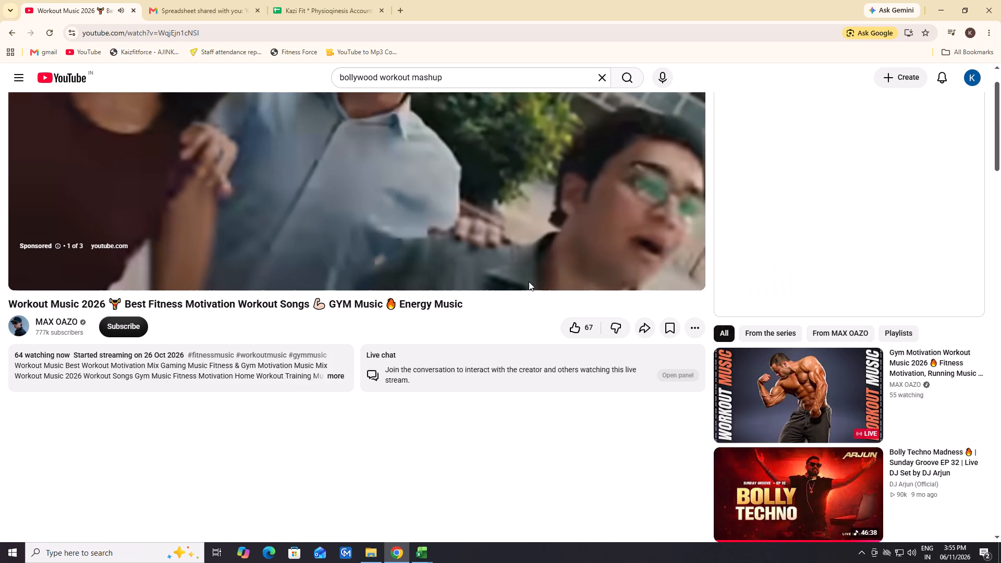
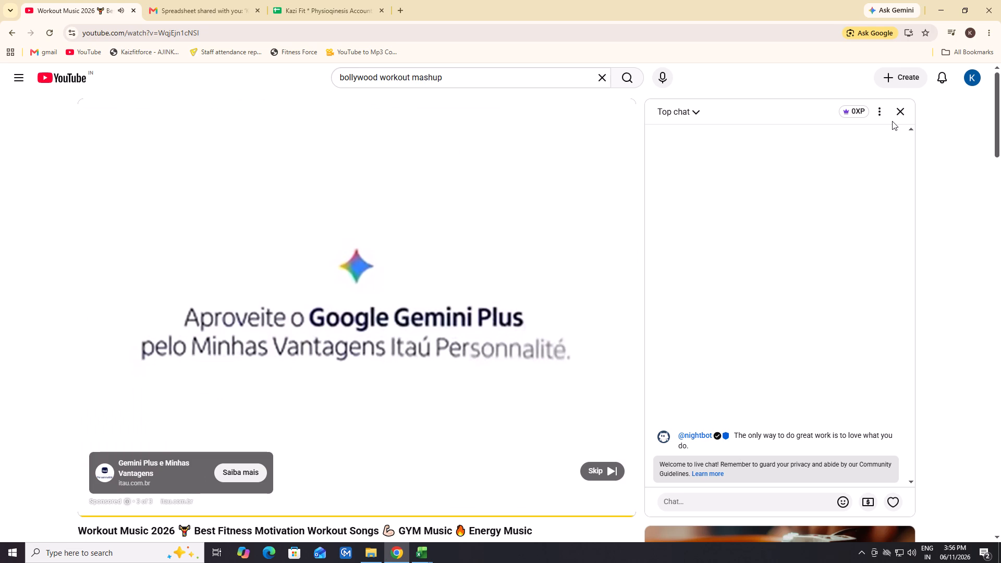
Skip the ad and close the live chat beside the MAX OAZO "Workout Music 2026" stream.
{"action": "left_click", "coordinate": [599, 469]}
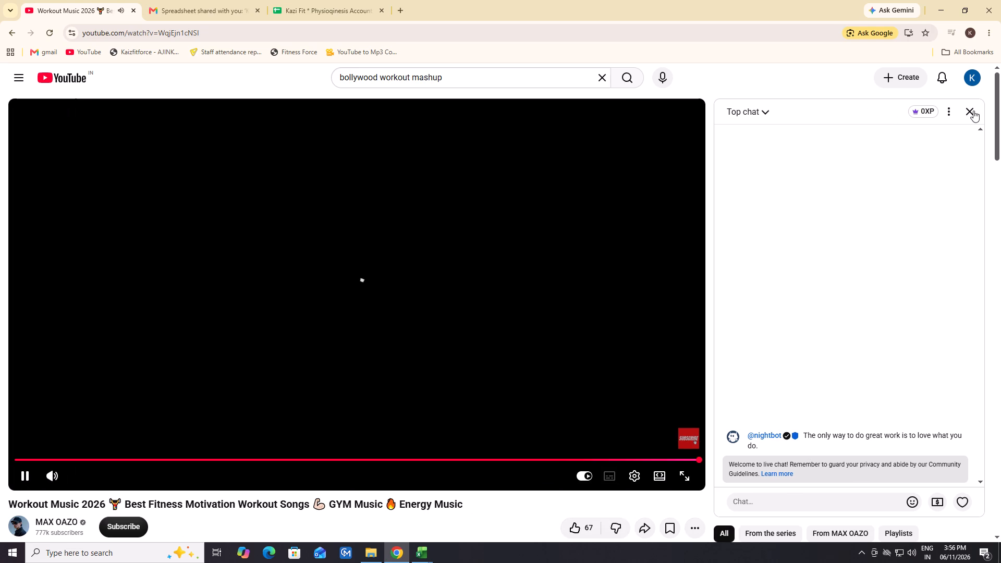
{"action": "left_click", "coordinate": [972, 109]}
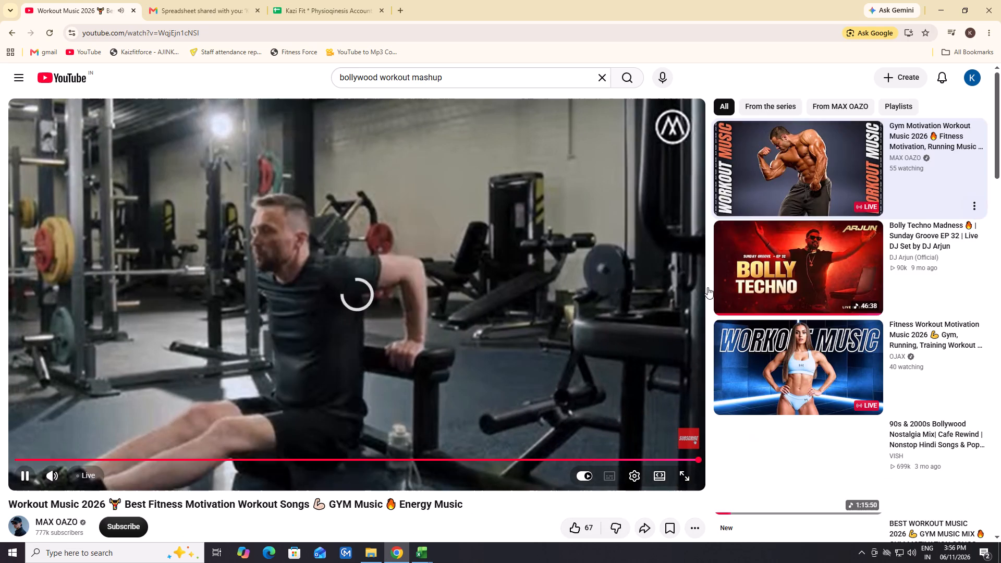
Look through the suggested videos alongside the MAX OAZO stream for another workout music mix.
{"action": "scroll", "coordinate": [796, 308], "scroll_direction": "down", "scroll_amount": 3}
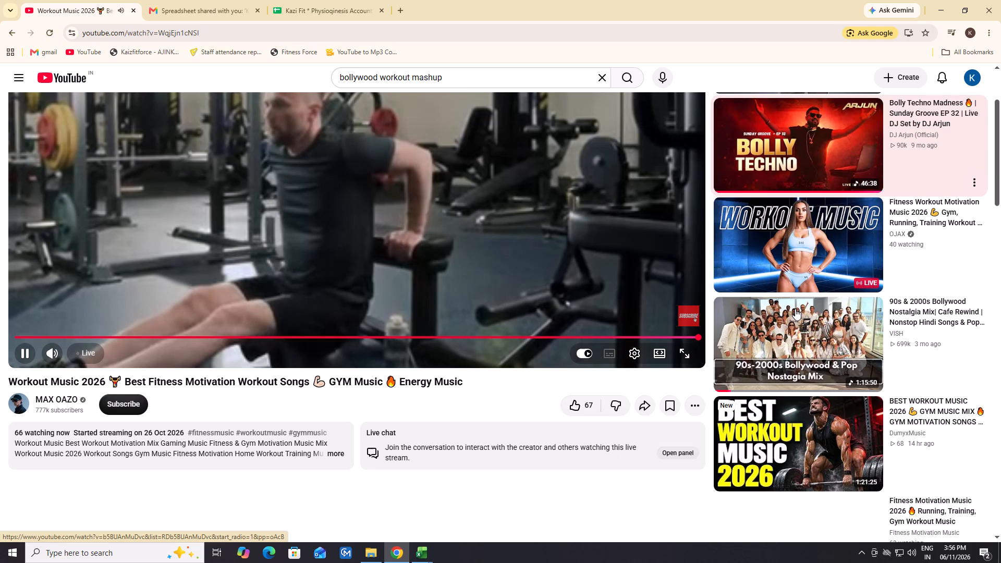
{"action": "scroll", "coordinate": [799, 390], "scroll_direction": "down", "scroll_amount": 2}
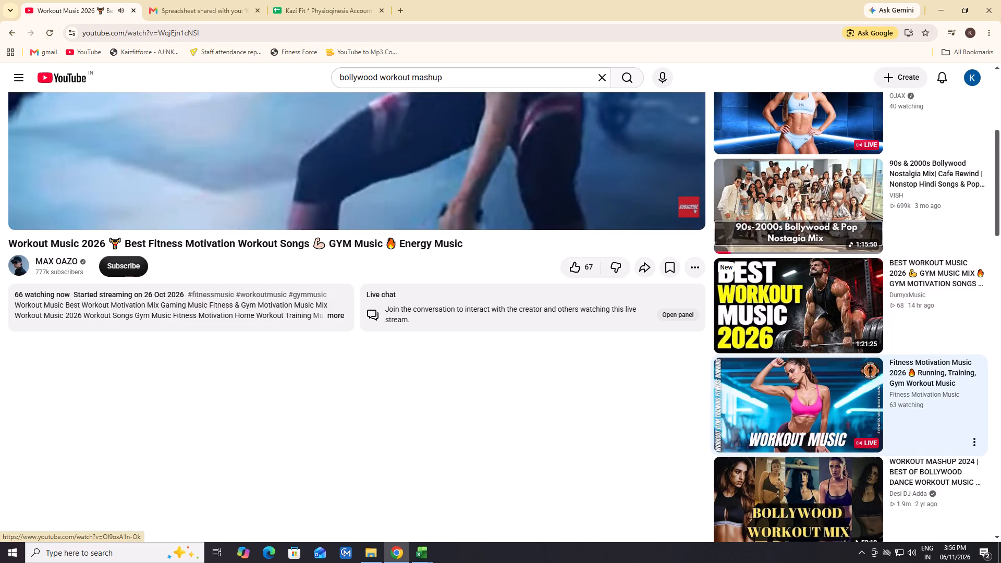
{"action": "scroll", "coordinate": [798, 390], "scroll_direction": "down", "scroll_amount": 6}
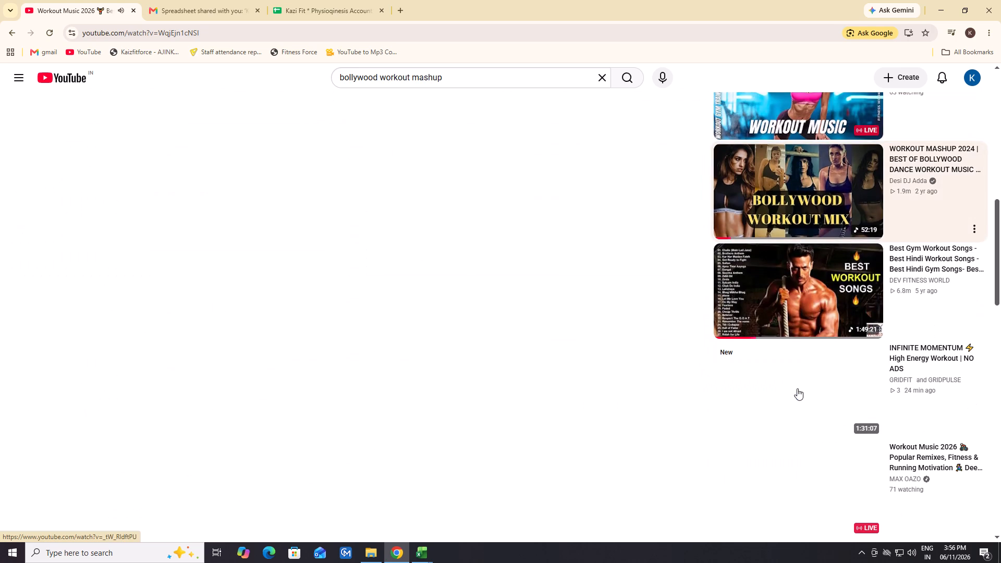
{"action": "scroll", "coordinate": [797, 388], "scroll_direction": "down", "scroll_amount": 6}
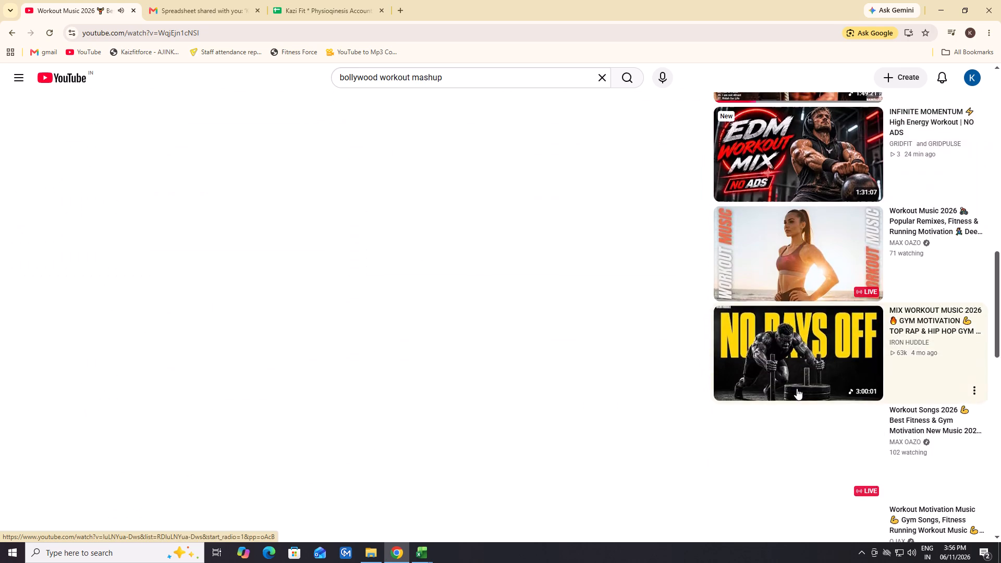
{"action": "scroll", "coordinate": [797, 388], "scroll_direction": "down", "scroll_amount": 7}
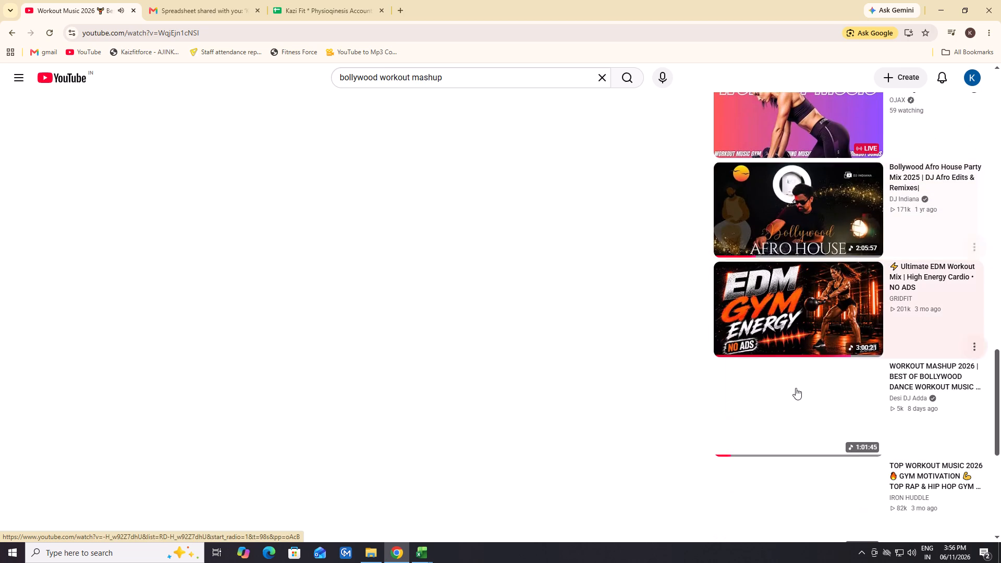
{"action": "scroll", "coordinate": [794, 385], "scroll_direction": "down", "scroll_amount": 4}
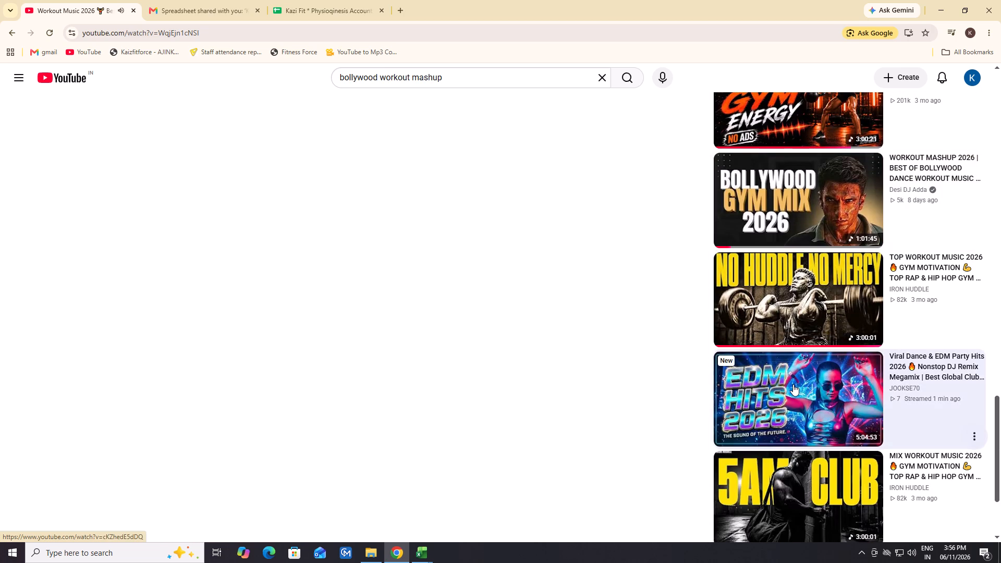
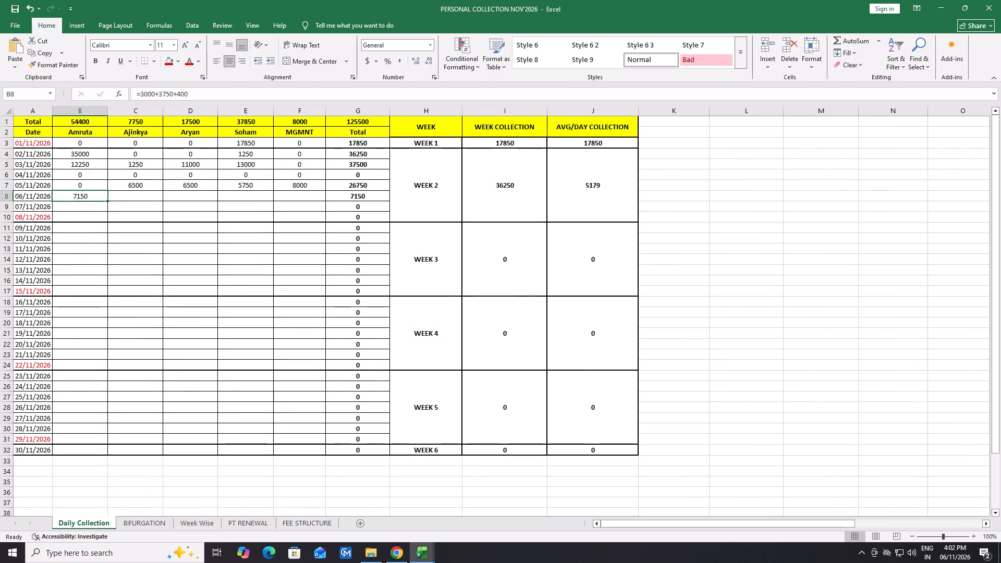
Select Aryan's collection entry for 05/11/2026 on the Daily Collection sheet.
{"action": "left_click", "coordinate": [191, 186]}
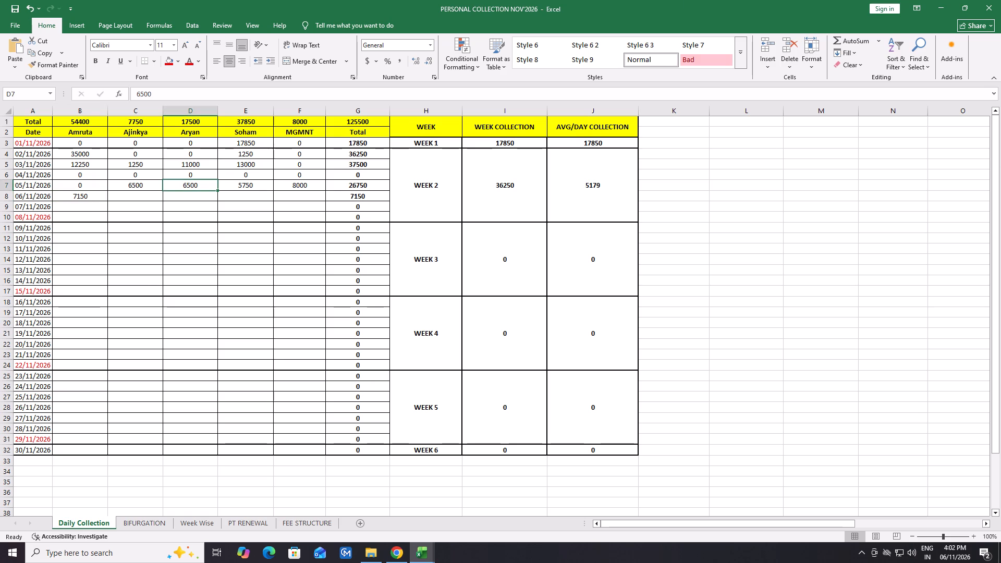
Review the PT RENEWAL sheet and Amruta's 05/11/2026 and 06/11/2026 entries on the Daily Collection sheet.
{"action": "left_click", "coordinate": [244, 522]}
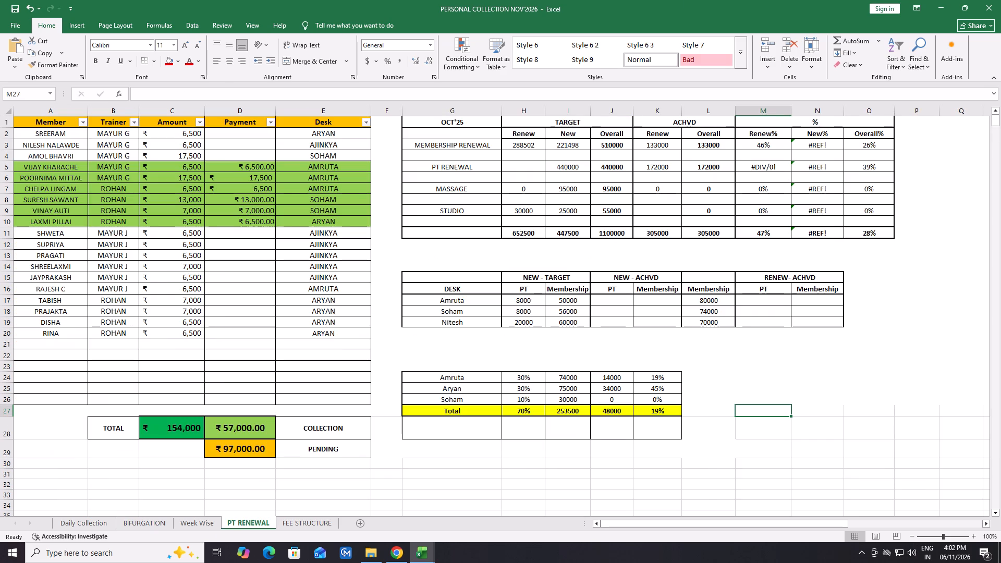
{"action": "left_click", "coordinate": [65, 221]}
{"action": "left_click", "coordinate": [103, 357]}
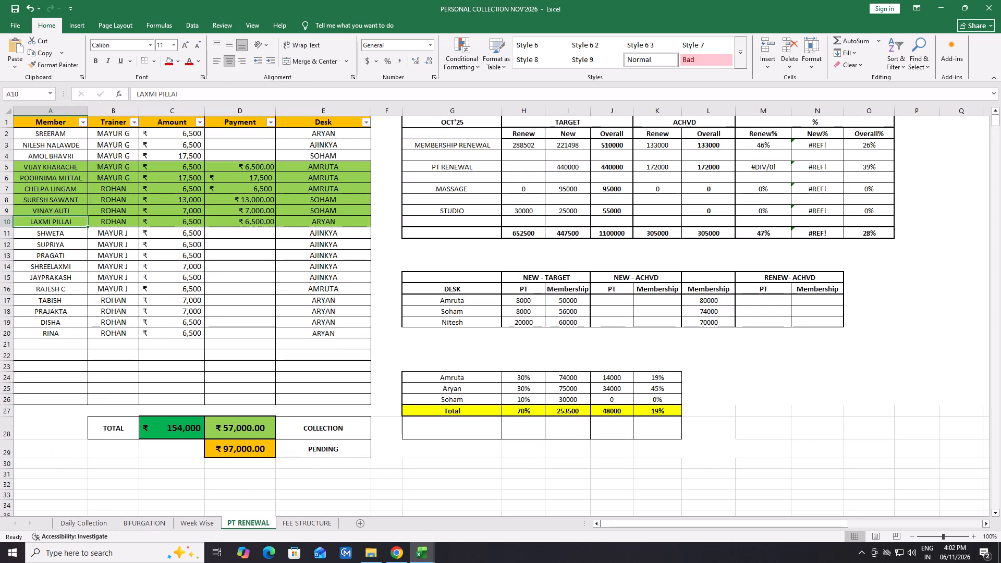
{"action": "left_click", "coordinate": [90, 524]}
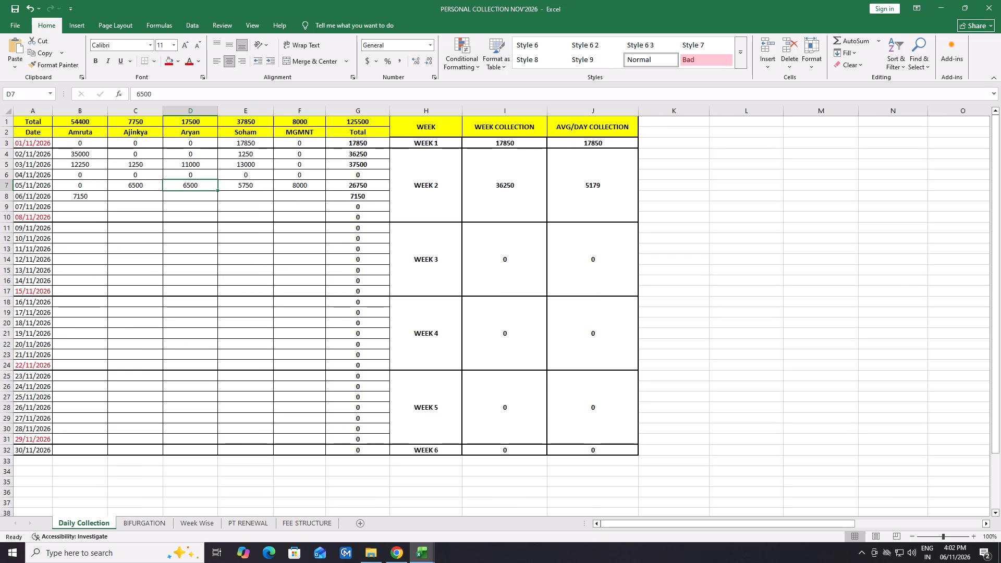
{"action": "left_click", "coordinate": [83, 187]}
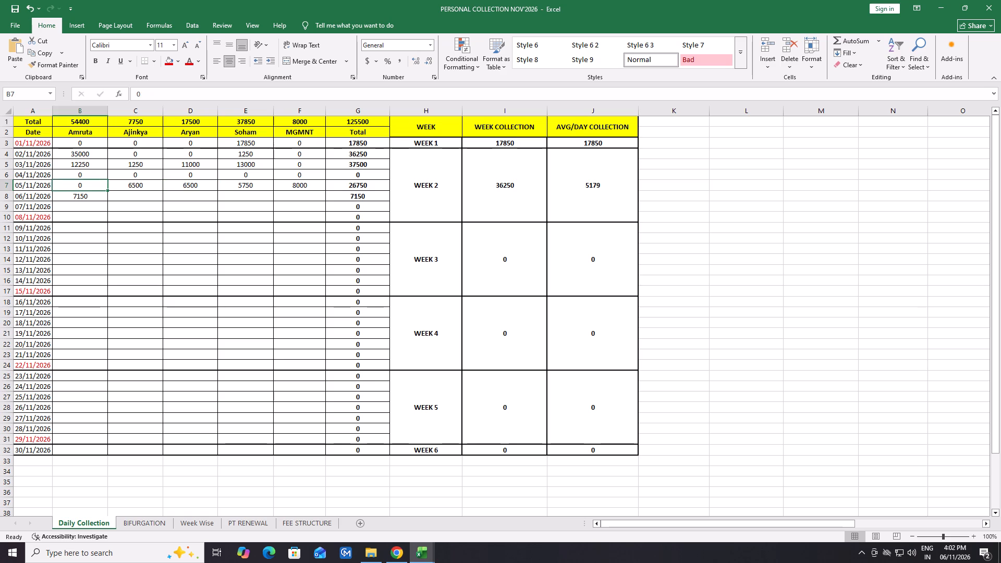
{"action": "left_click", "coordinate": [83, 197]}
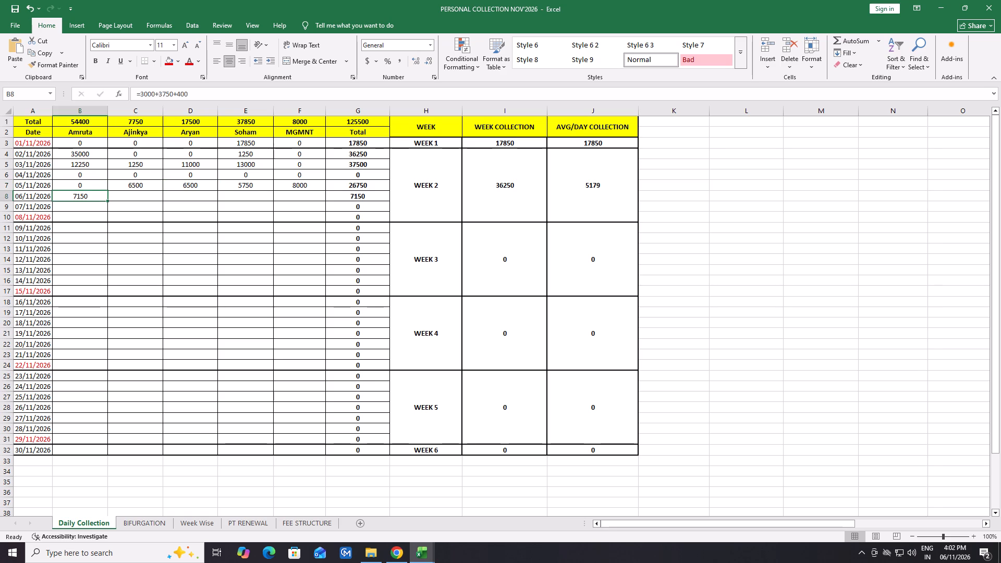
{"action": "left_click", "coordinate": [254, 531]}
Close the MASSAGE NOVEMBER 2026, GST MEMBERSHIP AMOUNT, MEMBERSHIP NOVEMBER 2026 and PT NOVEMBER 2026 workbooks.
{"action": "left_click", "coordinate": [419, 553]}
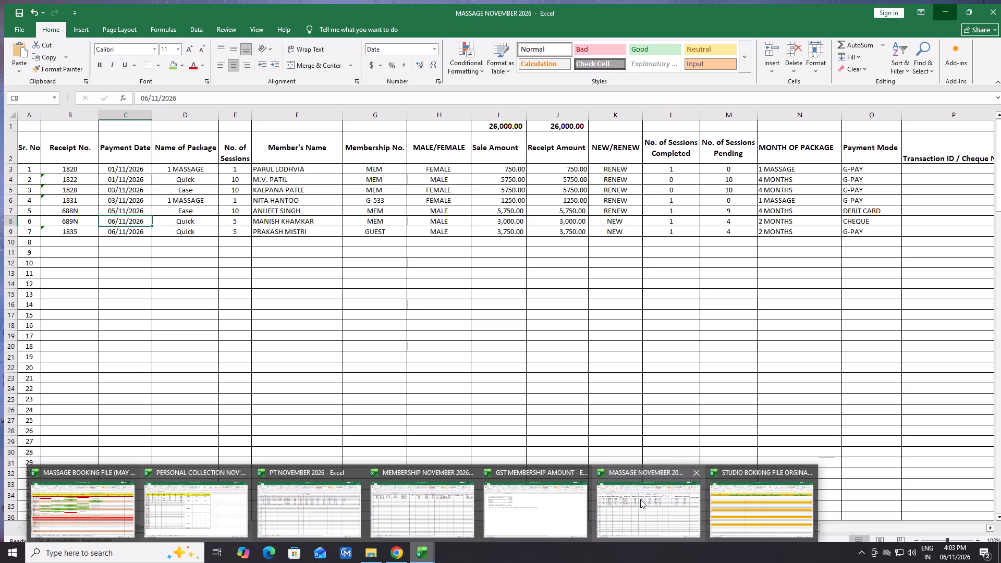
{"action": "left_click", "coordinate": [689, 475]}
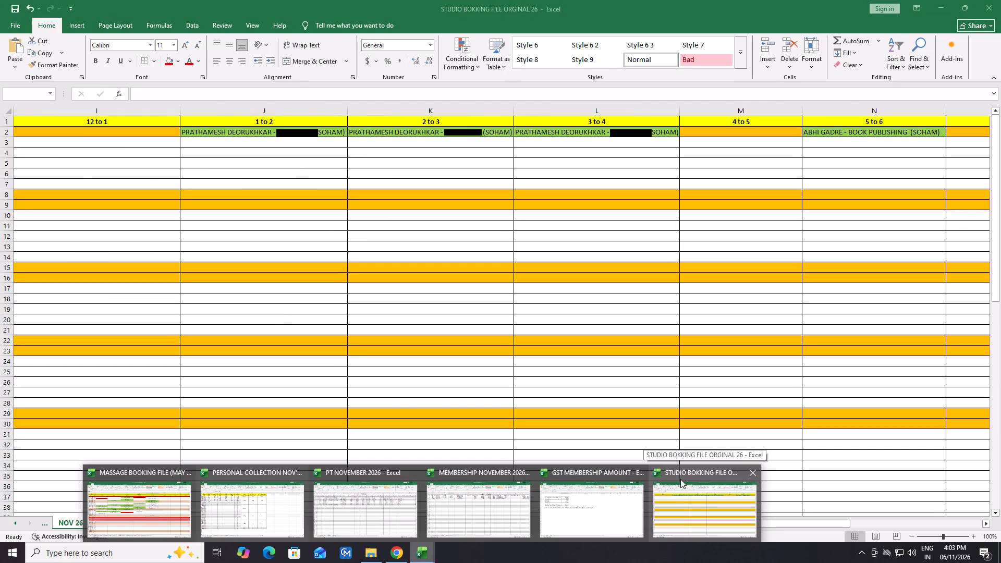
{"action": "left_click", "coordinate": [643, 473]}
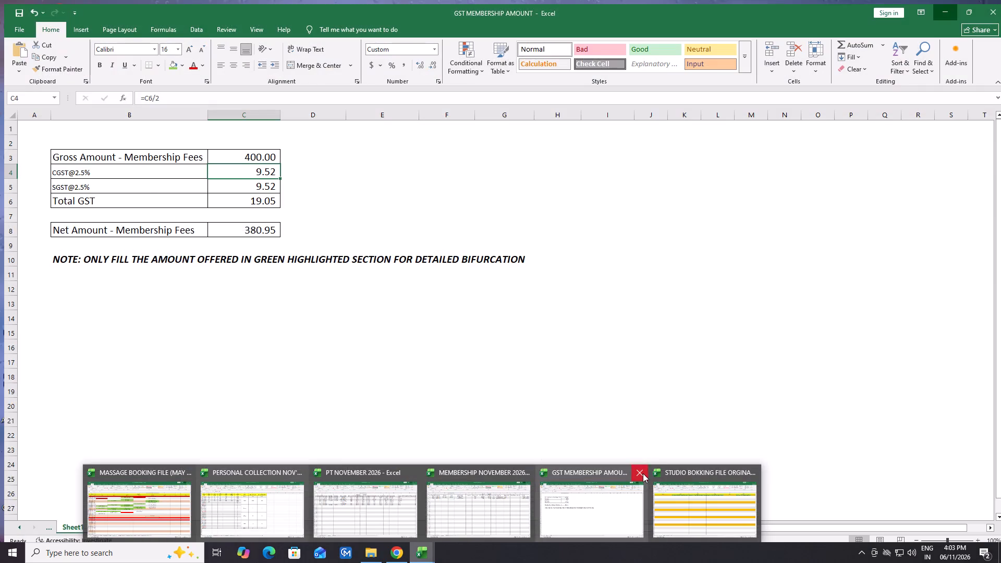
{"action": "left_click", "coordinate": [511, 300]}
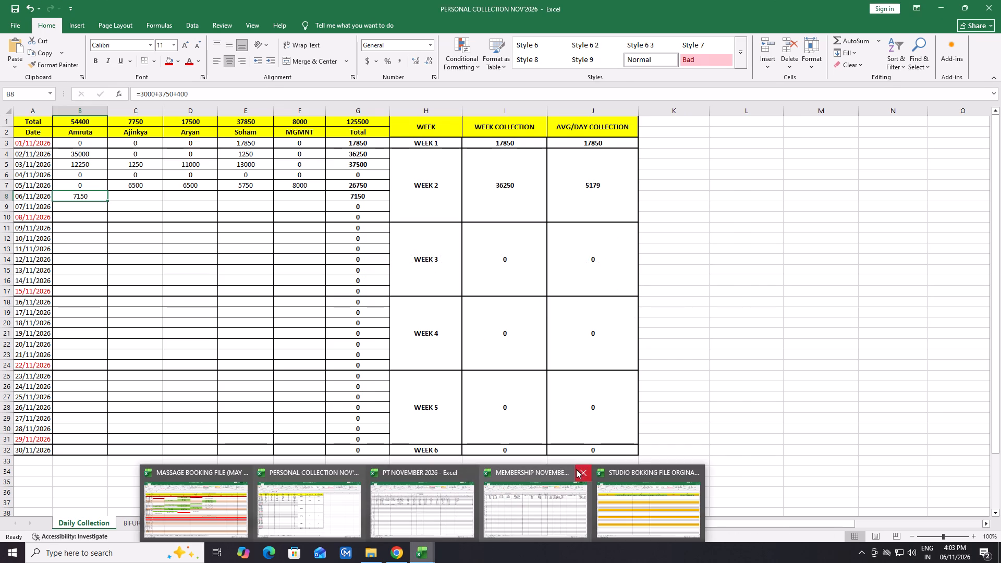
{"action": "left_click", "coordinate": [581, 470]}
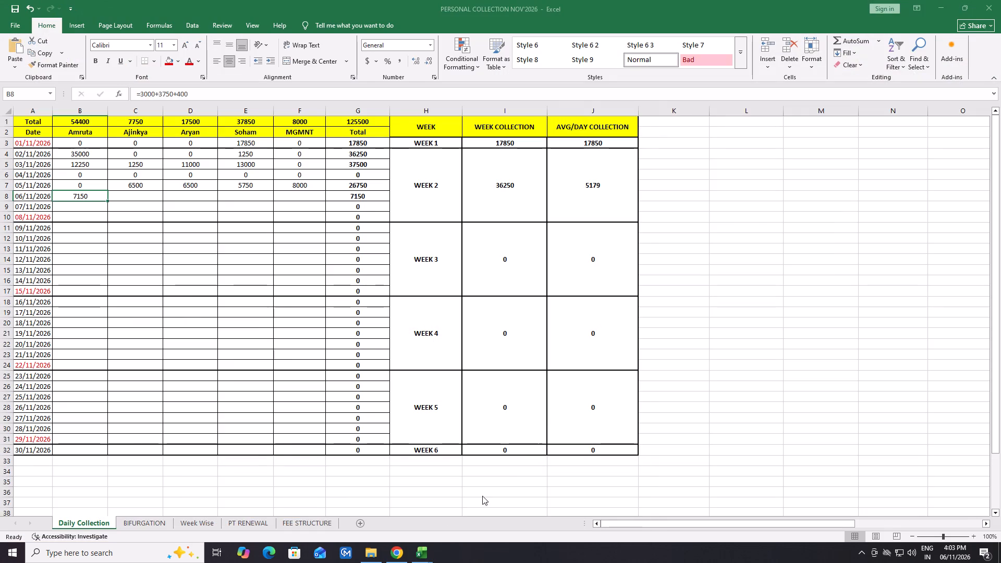
{"action": "left_click", "coordinate": [411, 562]}
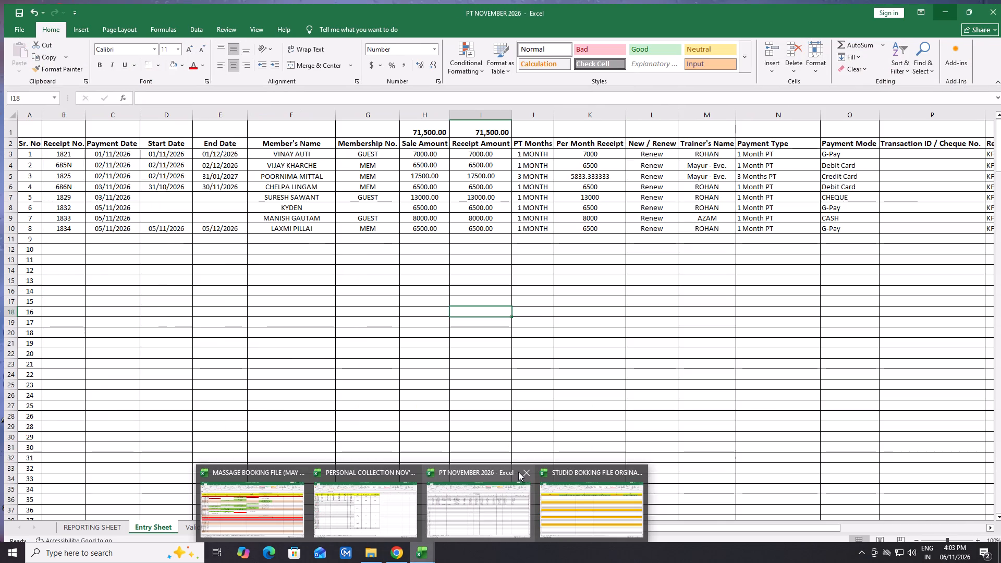
{"action": "left_click", "coordinate": [522, 472]}
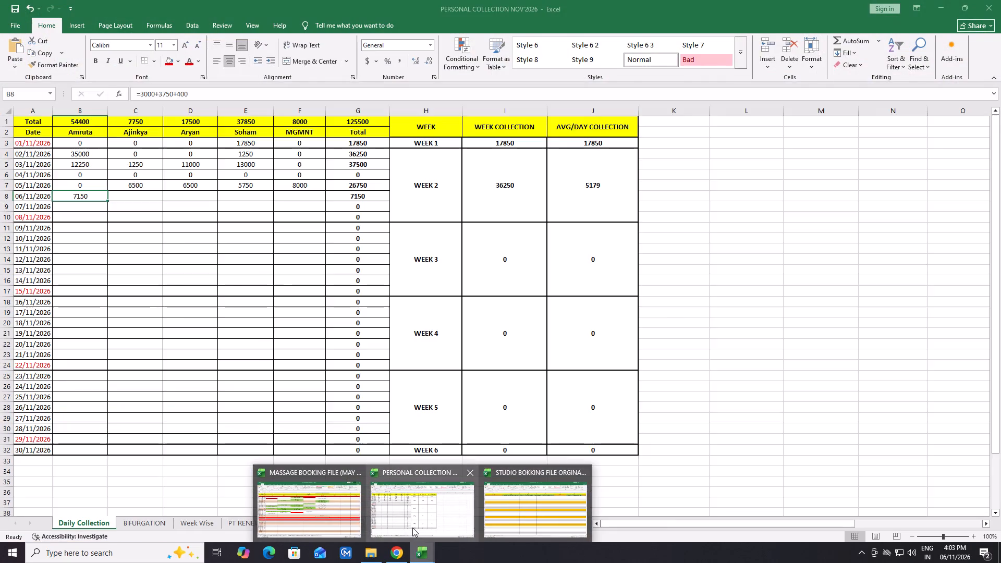
In the MASSAGE BOOKING FILE workbook, examine the MALE-NEW sheet's 7-Nov-2026 bookings from the morning through the evening slots.
{"action": "left_click", "coordinate": [291, 503]}
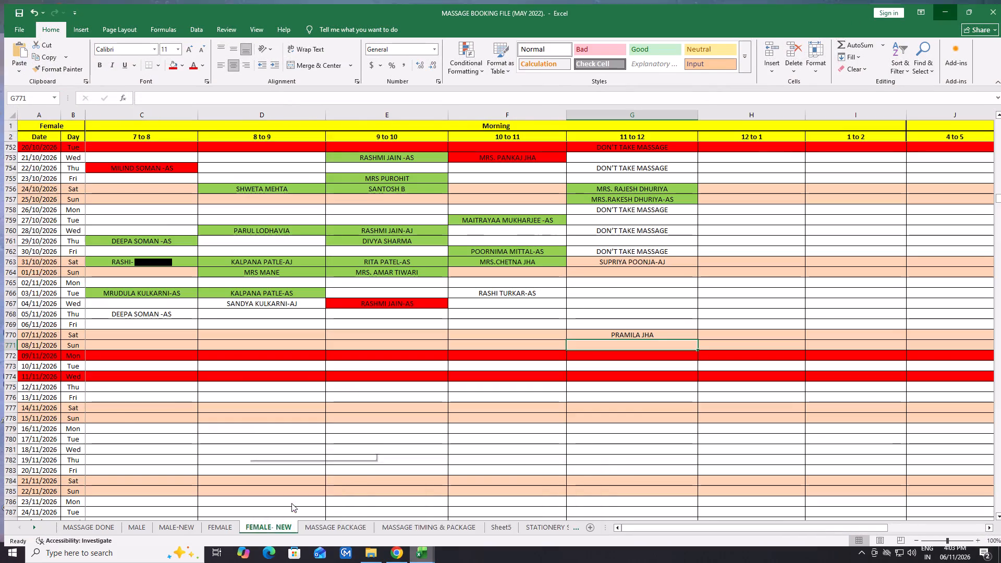
{"action": "left_click", "coordinate": [156, 520]}
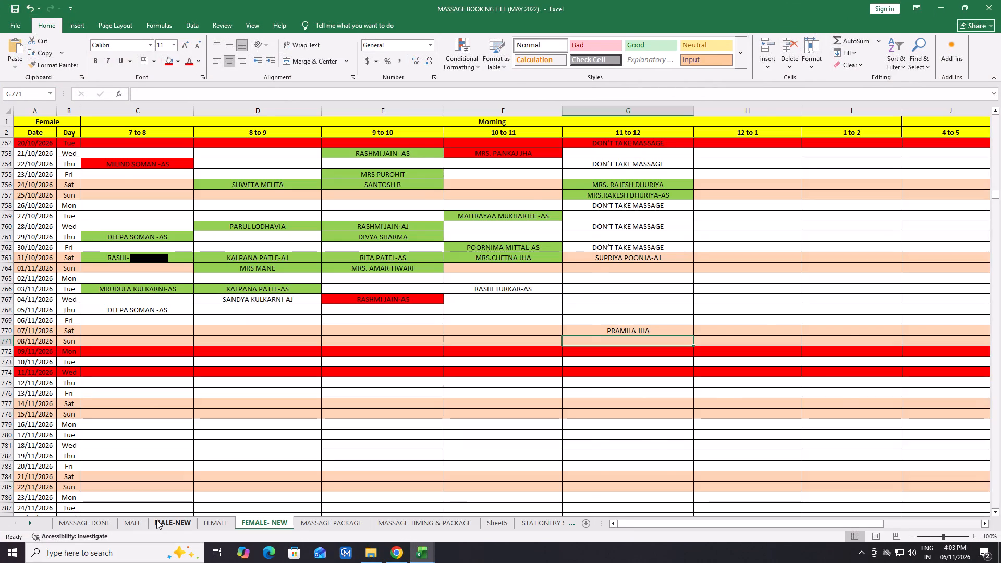
{"action": "left_click_drag", "start_coordinate": [702, 522], "coordinate": [622, 533]}
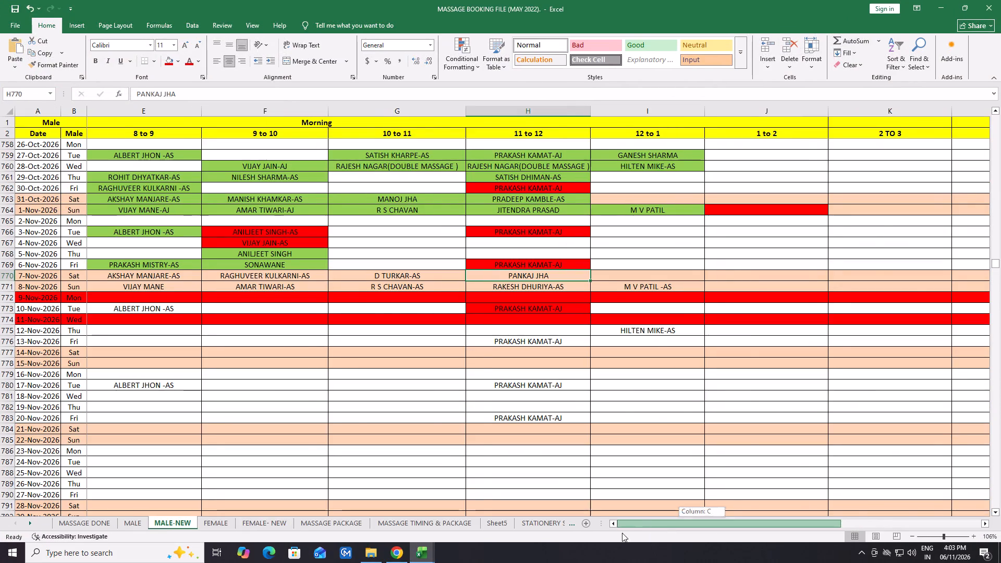
{"action": "left_click_drag", "start_coordinate": [622, 533], "coordinate": [615, 533]}
{"action": "scroll", "coordinate": [470, 408], "scroll_direction": "up", "scroll_amount": 1}
{"action": "scroll", "coordinate": [470, 408], "scroll_direction": "down", "scroll_amount": 1}
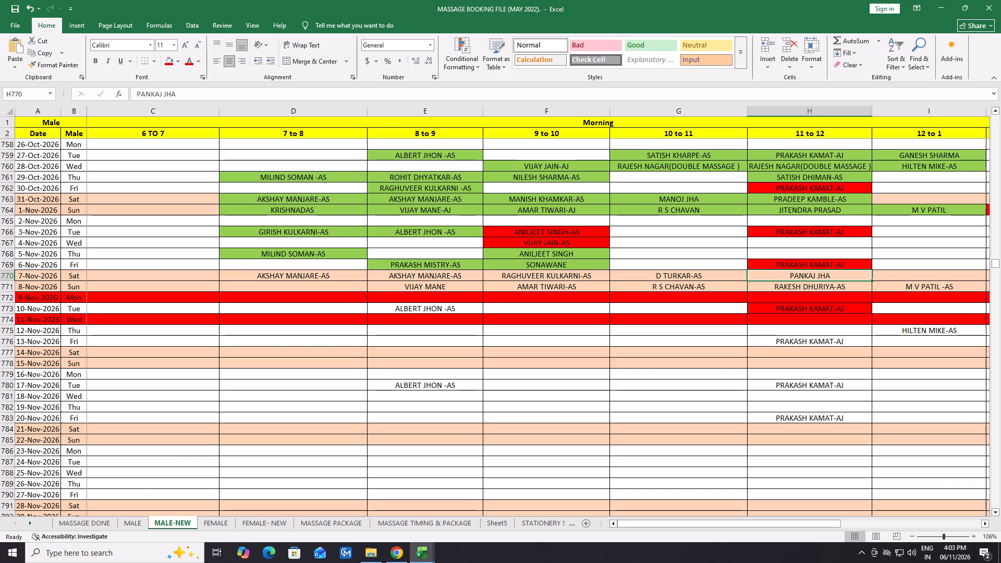
{"action": "key", "text": "Right"}
{"action": "key", "text": "Right"}
{"action": "key", "text": "Right"}
{"action": "key", "text": "Right"}
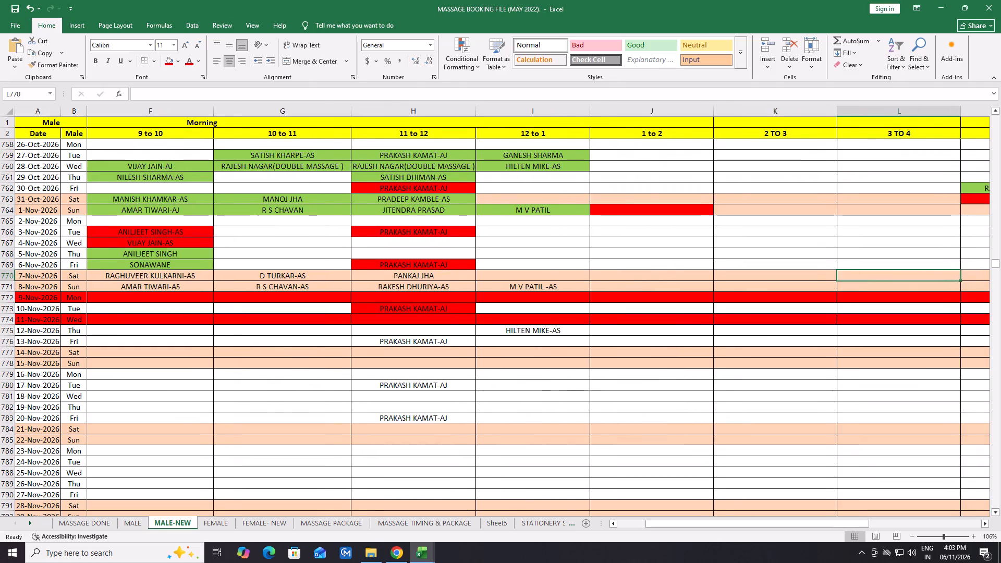
{"action": "key", "text": "Right"}
{"action": "key", "text": "Right"}
{"action": "key", "text": "Right"}
{"action": "key", "text": "Right"}
{"action": "key", "text": "Left"}
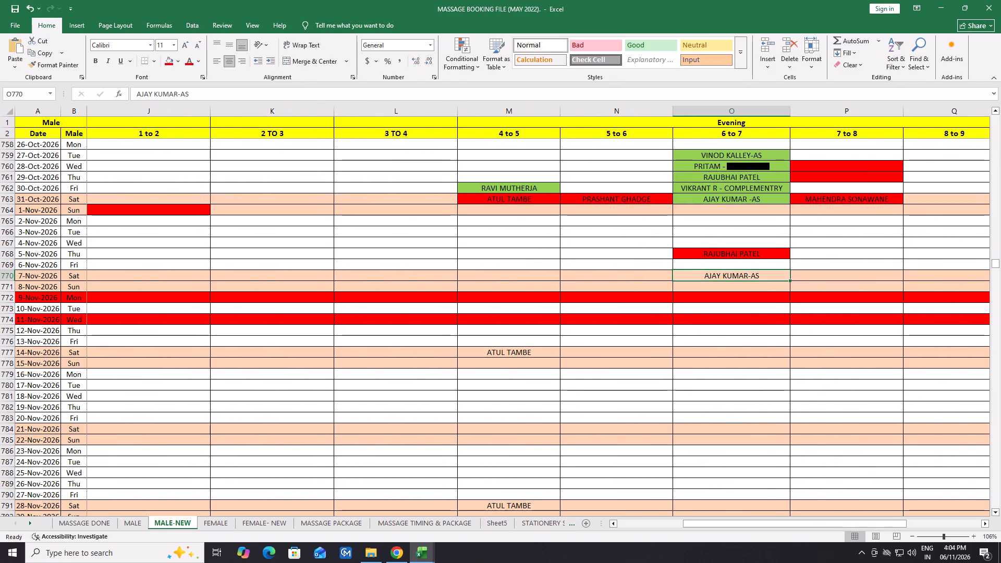
Look back across the 6-Nov-2026 row of the MALE-NEW sheet, from the evening slots toward the morning ones.
{"action": "key", "text": "Up"}
{"action": "key", "text": "Left"}
{"action": "key", "text": "Left"}
{"action": "key", "text": "Left"}
{"action": "key", "text": "Left"}
{"action": "key", "text": "Left"}
{"action": "key", "text": "Left"}
{"action": "key", "text": "Left"}
{"action": "key", "text": "Left"}
{"action": "key", "text": "Left"}
{"action": "key", "text": "Left"}
{"action": "key", "text": "Left"}
{"action": "key", "text": "Left"}
{"action": "key", "text": "Left"}
{"action": "key", "text": "Left"}
{"action": "key", "text": "Left"}
{"action": "key", "text": "Left"}
{"action": "key", "text": "Left"}
{"action": "key", "text": "Left"}
{"action": "key", "text": "Left"}
{"action": "key", "text": "Left"}
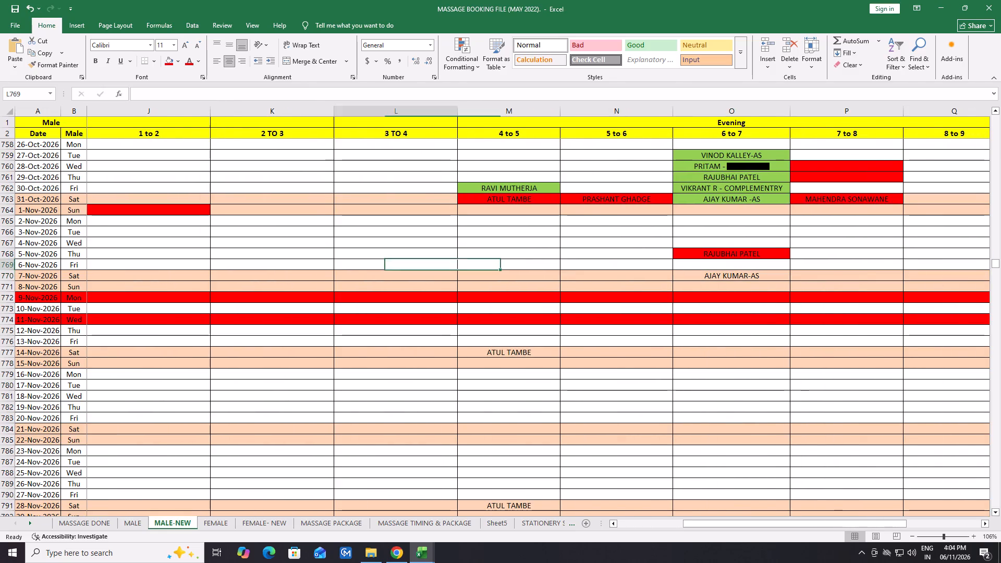